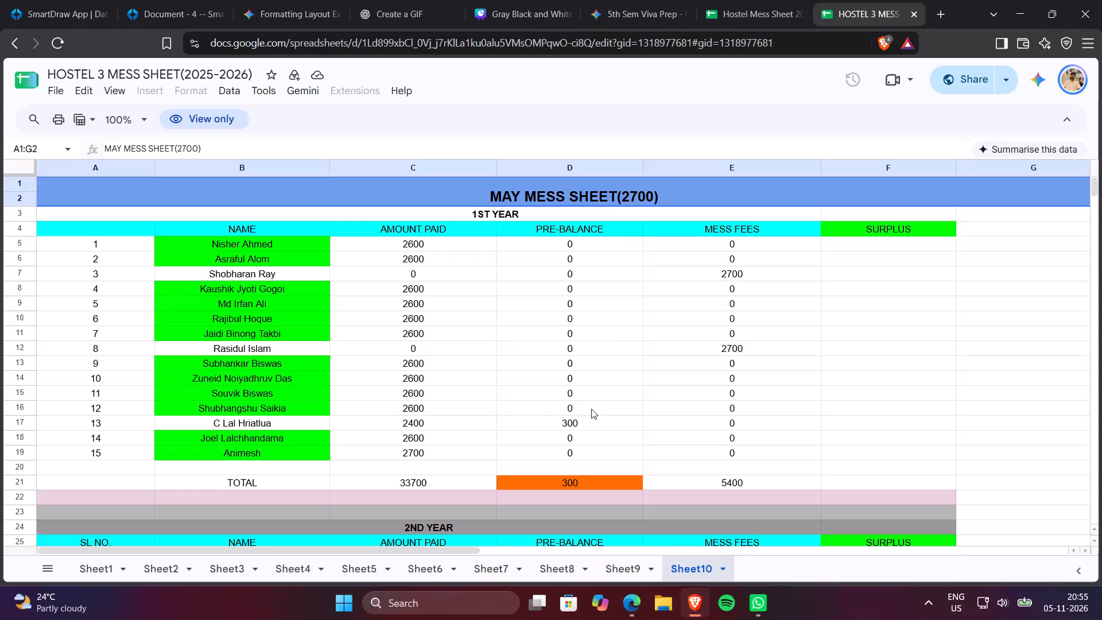
Close the HOSTEL 3 MESS SHEET(2025-2026) and Hostel Mess Sheet 2026-27 spreadsheets.
{"action": "scroll", "coordinate": [631, 348], "scroll_direction": "up", "scroll_amount": 1}
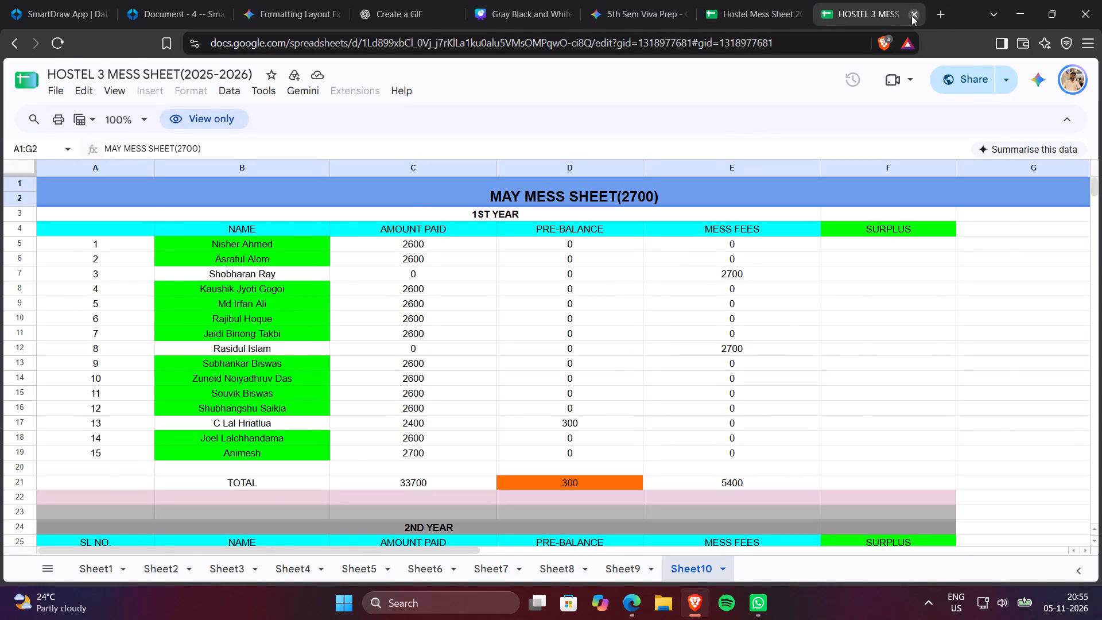
{"action": "left_click", "coordinate": [911, 15]}
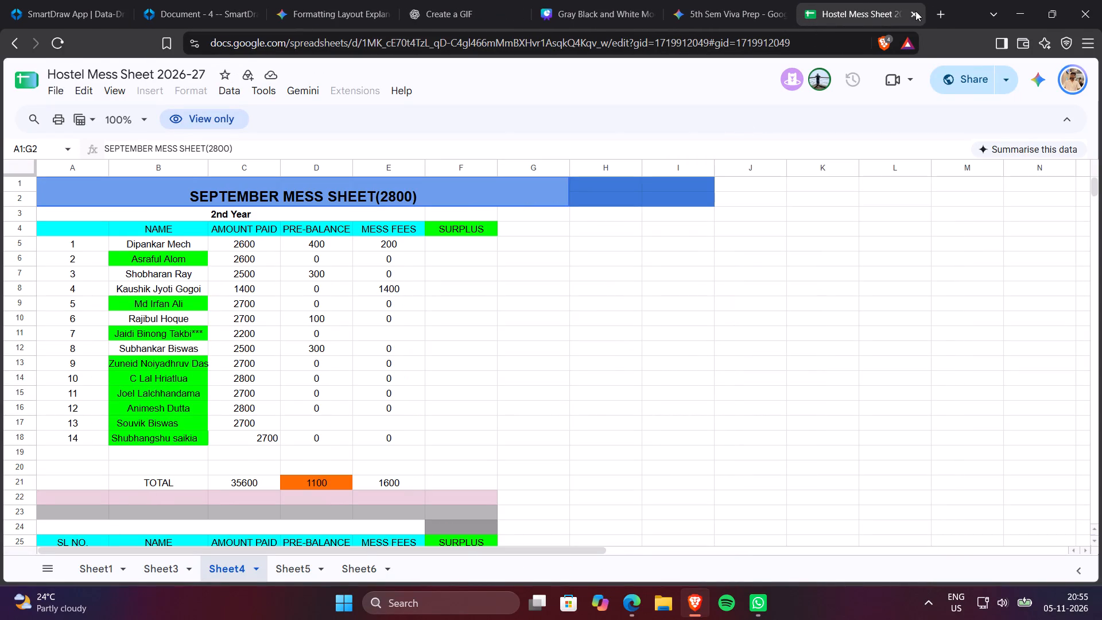
{"action": "left_click", "coordinate": [915, 11]}
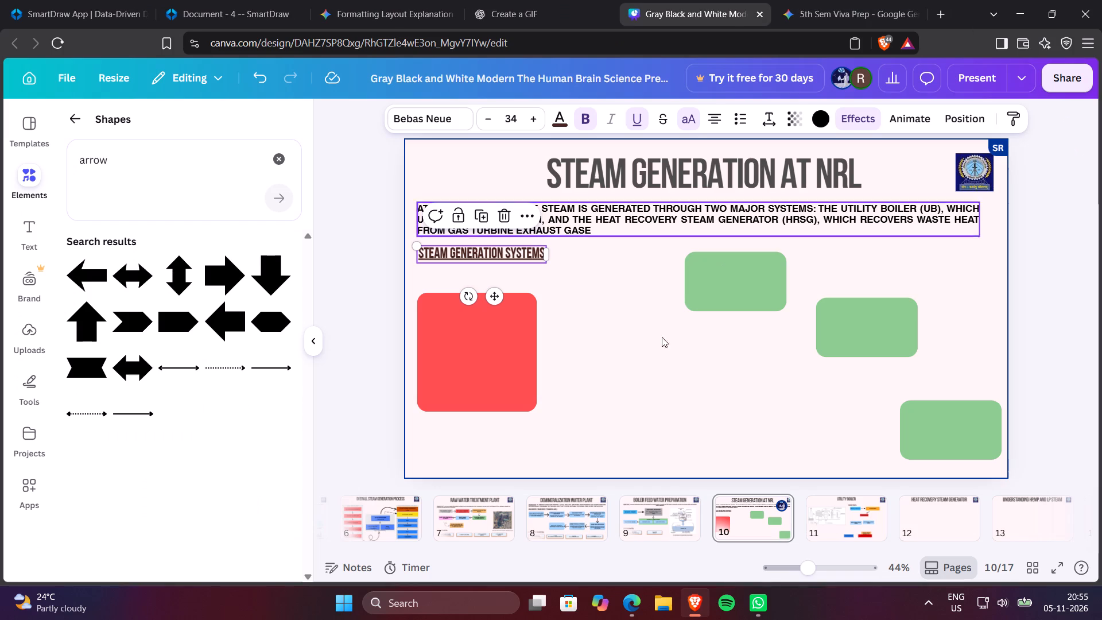
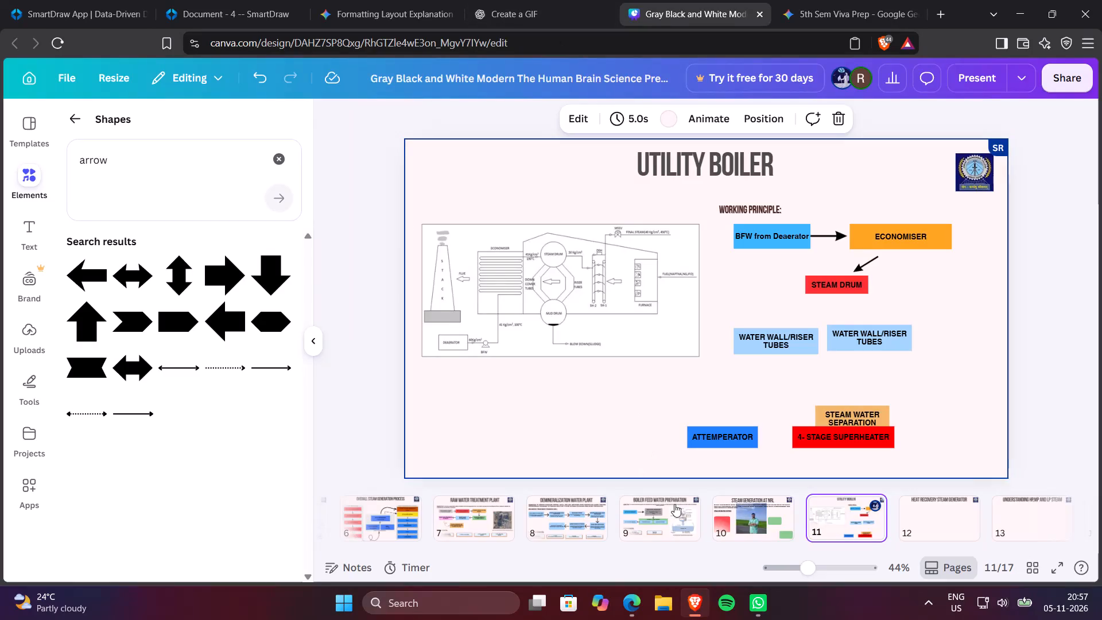
On the Steam Generation at NRL slide (page 10), move the photo down slightly, away from the introductory paragraph.
{"action": "left_click", "coordinate": [755, 521]}
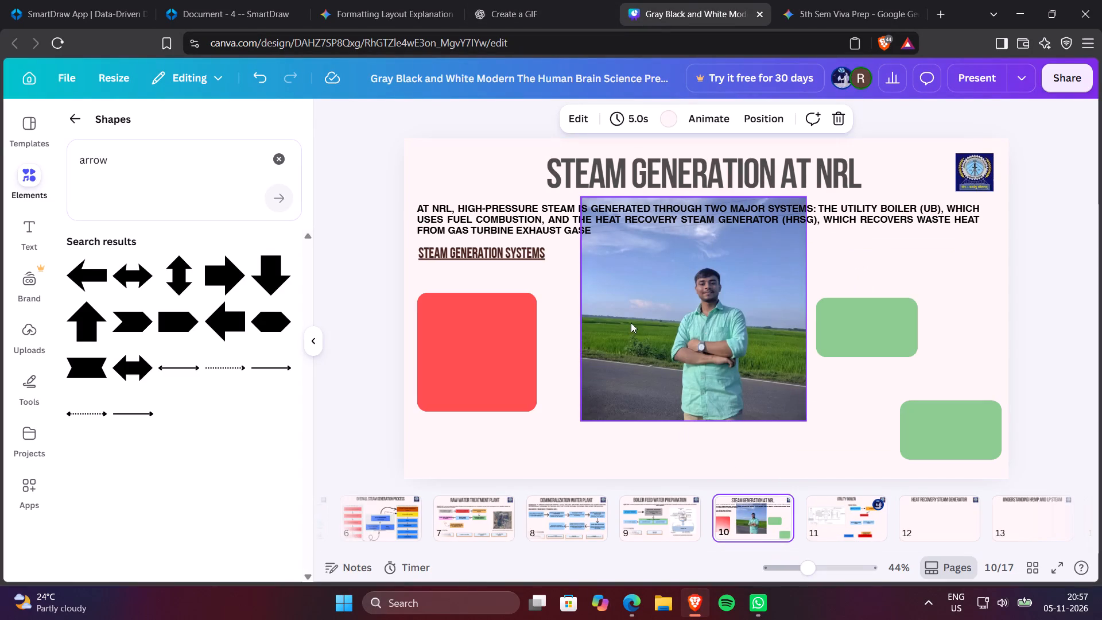
{"action": "left_click_drag", "start_coordinate": [668, 327], "coordinate": [668, 360]}
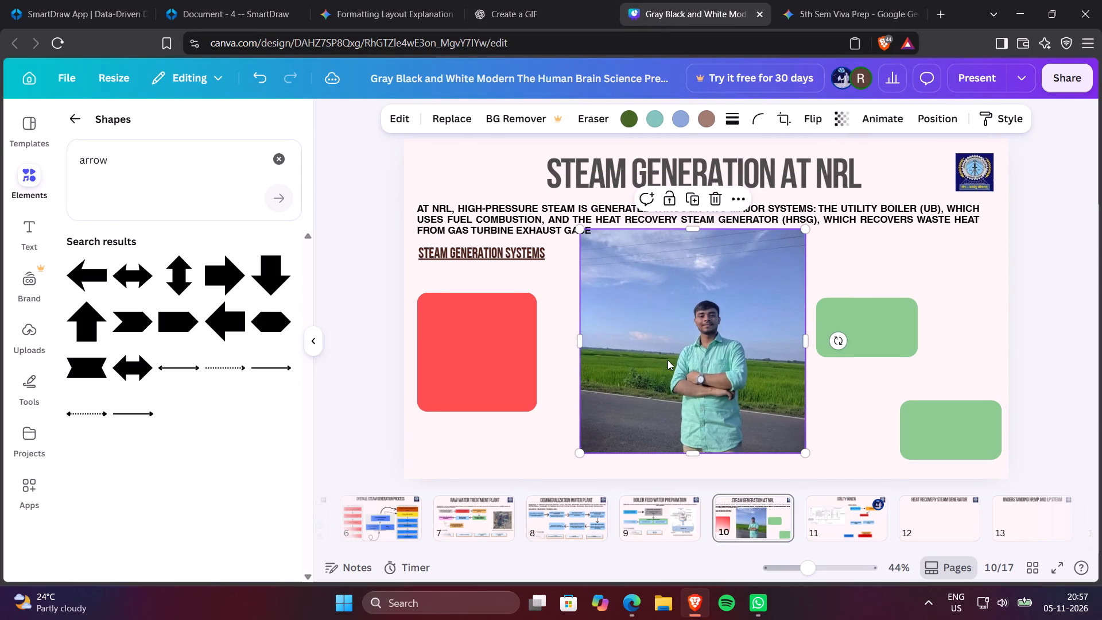
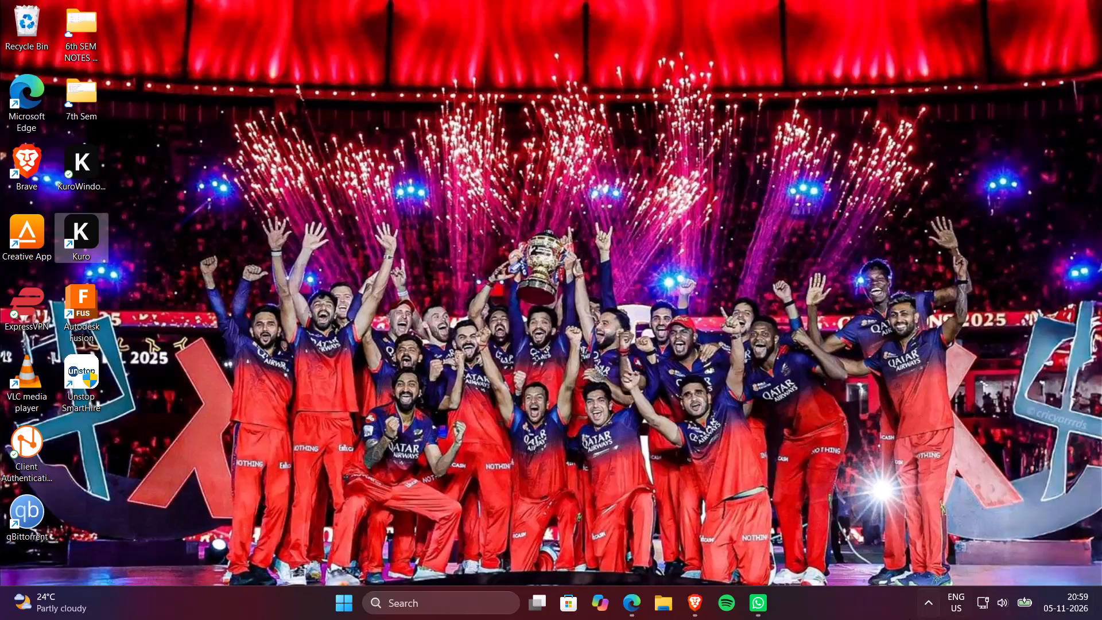
Switch back to the Canva presentation in Brave and delete the photo from the Steam Generation at NRL slide (page 10).
{"action": "left_click", "coordinate": [699, 612]}
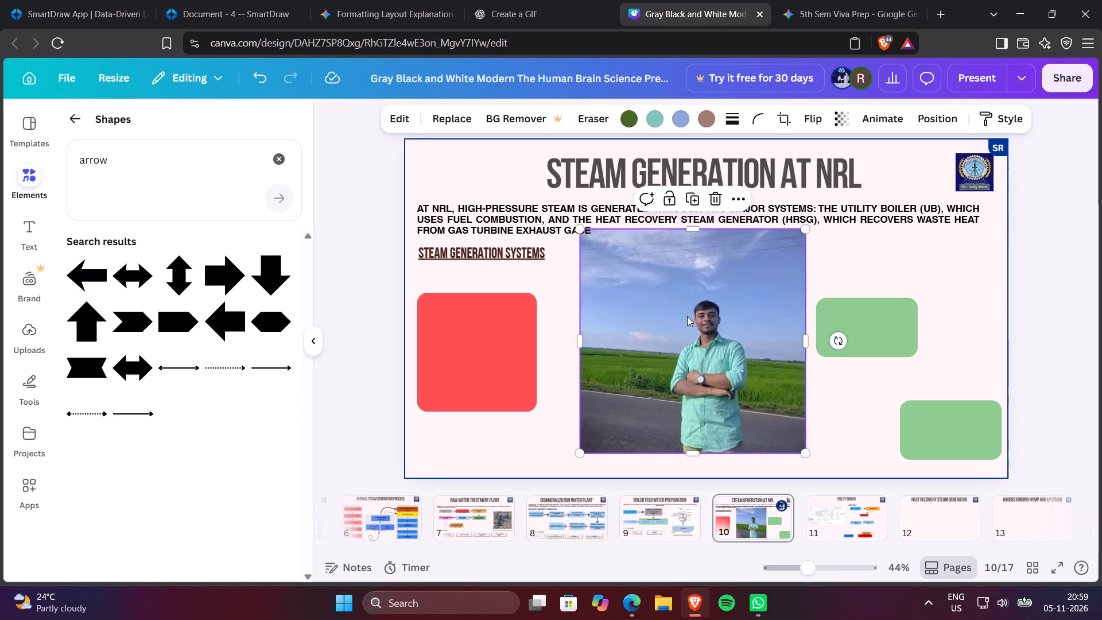
{"action": "left_click", "coordinate": [697, 312]}
{"action": "left_click", "coordinate": [707, 253]}
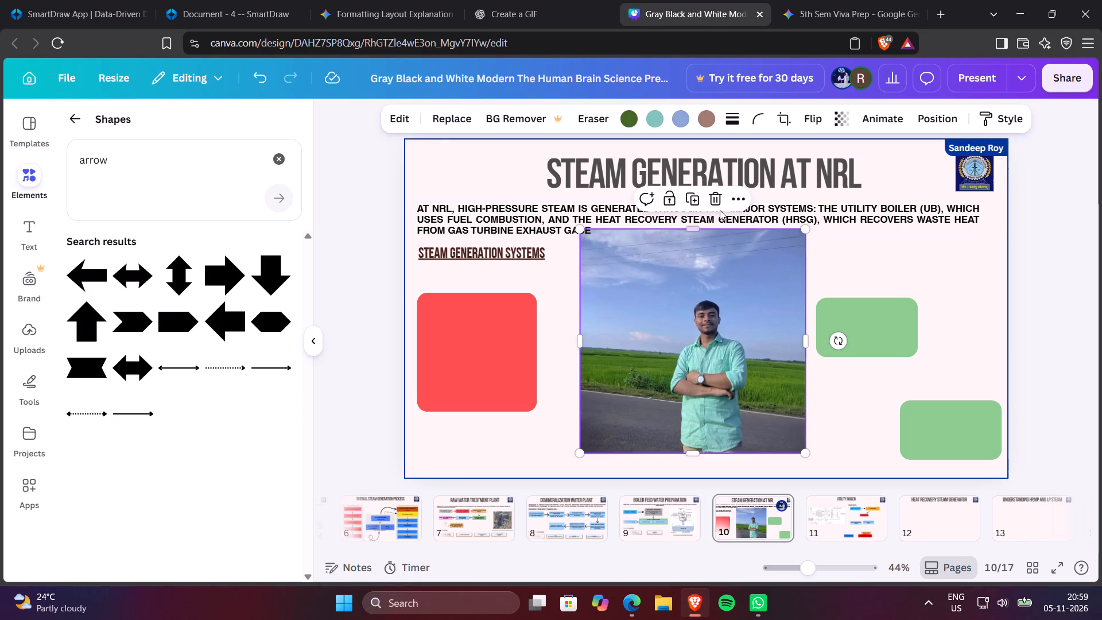
{"action": "left_click", "coordinate": [715, 201]}
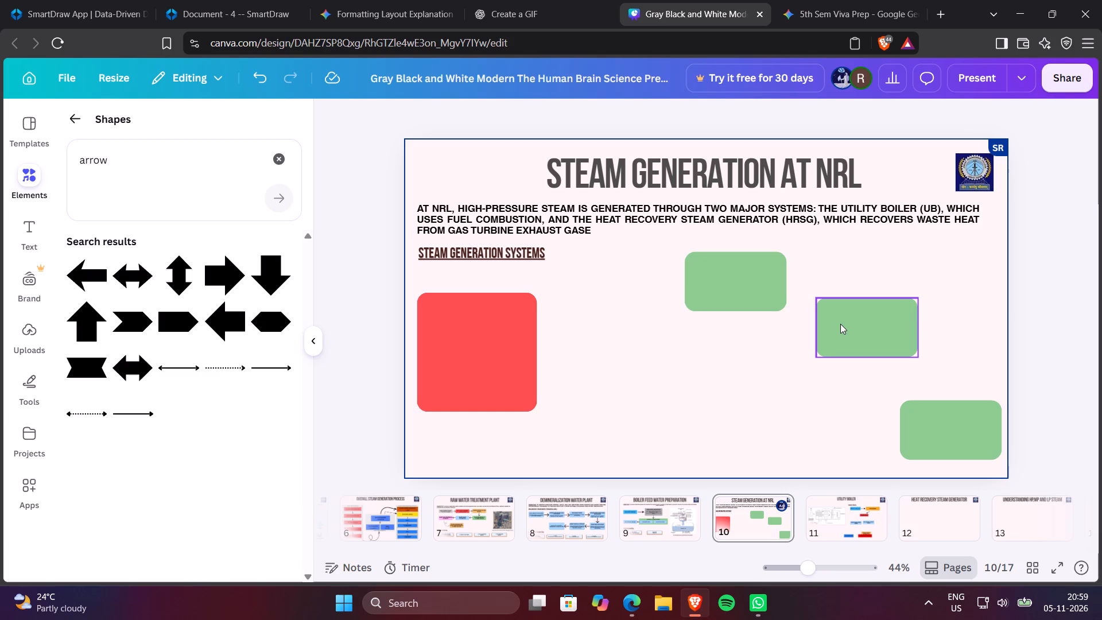
Review the whole presentation in full screen from the title slide to the last page, examining each slide's content and layout.
{"action": "left_click", "coordinate": [487, 518]}
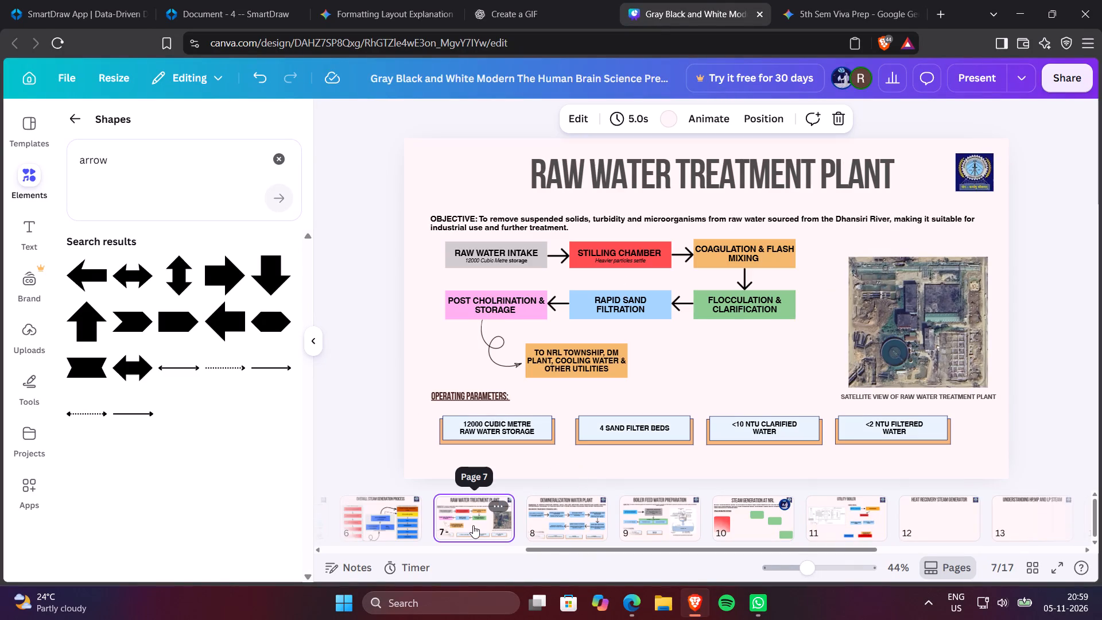
{"action": "left_click", "coordinate": [382, 528]}
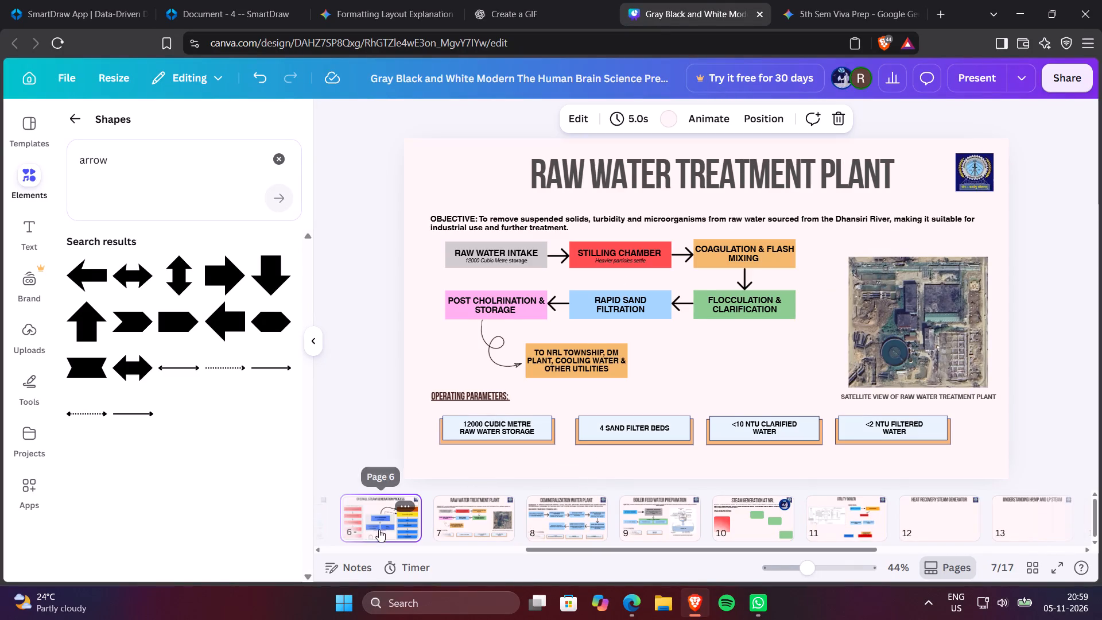
{"action": "double_click", "coordinate": [319, 551]}
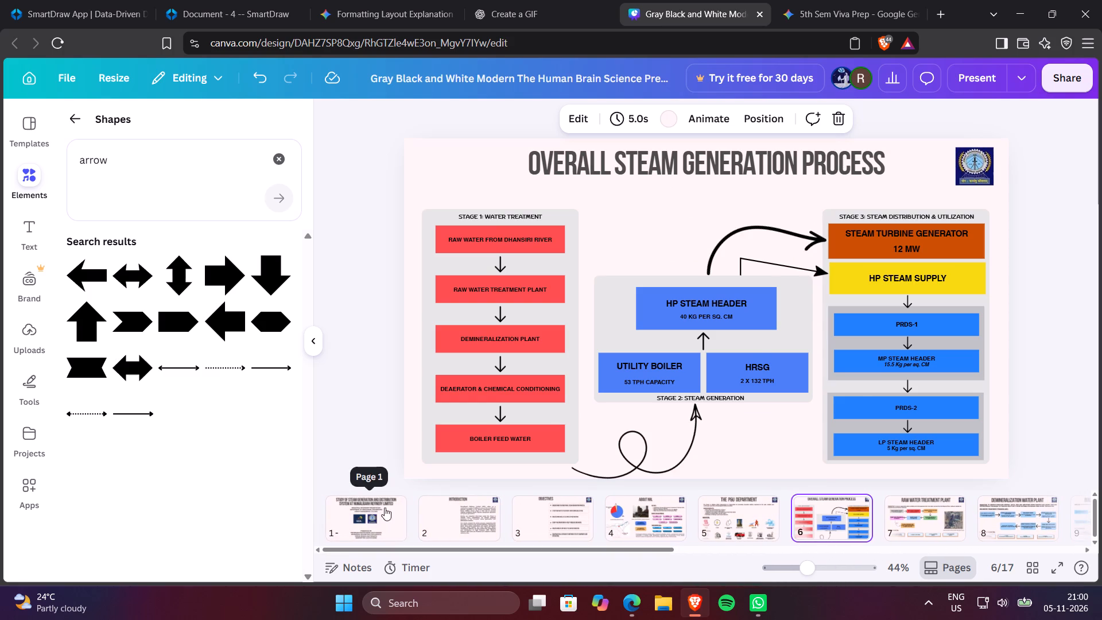
{"action": "left_click", "coordinate": [375, 513]}
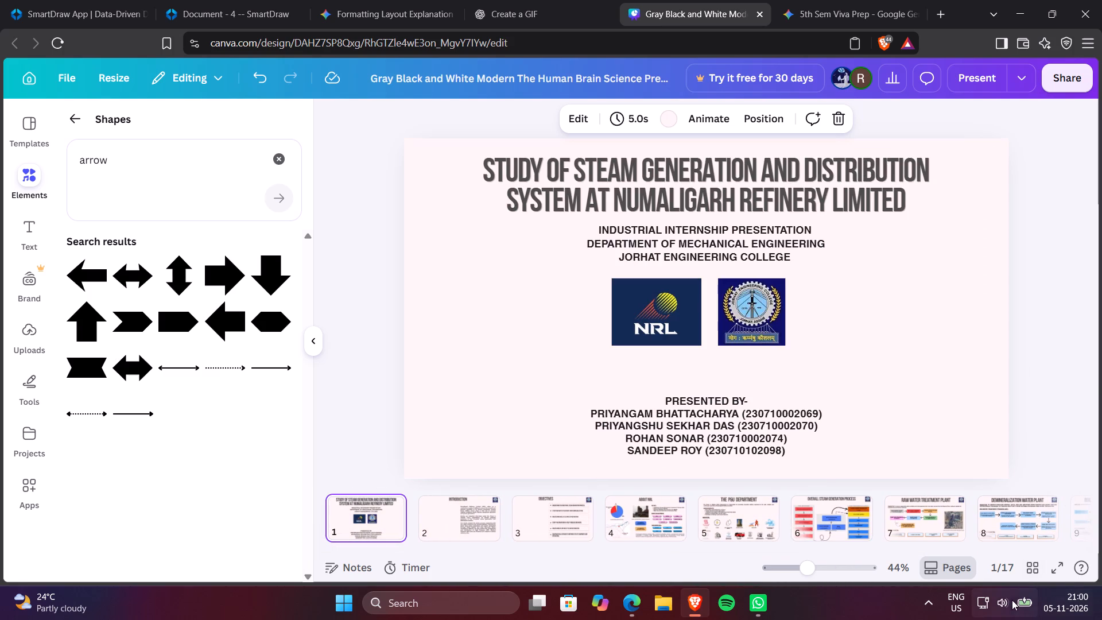
{"action": "left_click", "coordinate": [1059, 567]}
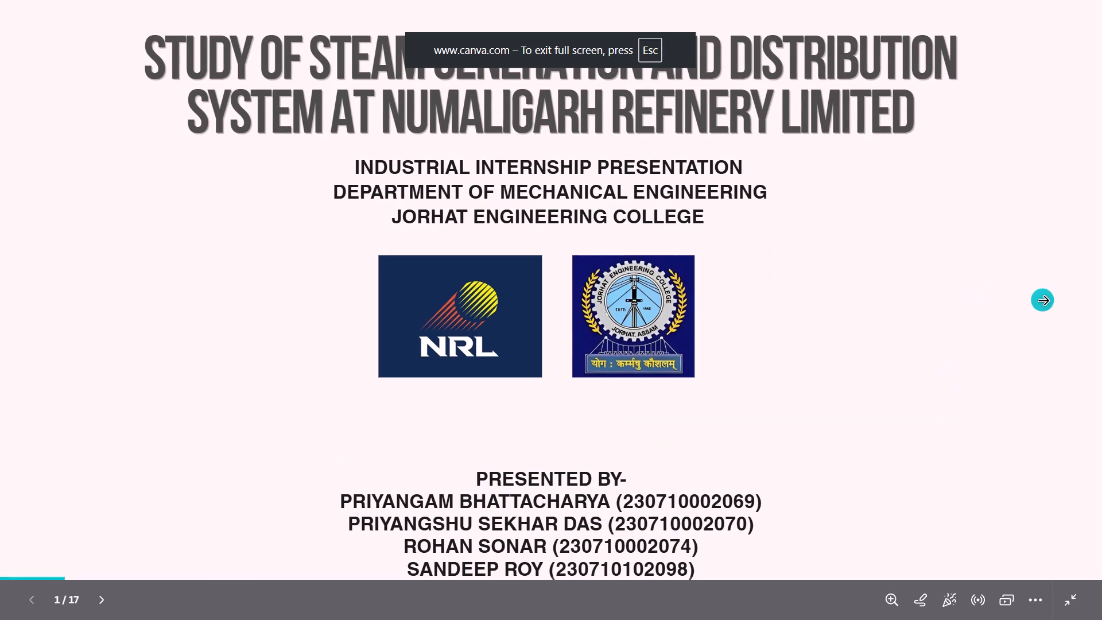
{"action": "left_click", "coordinate": [1044, 303]}
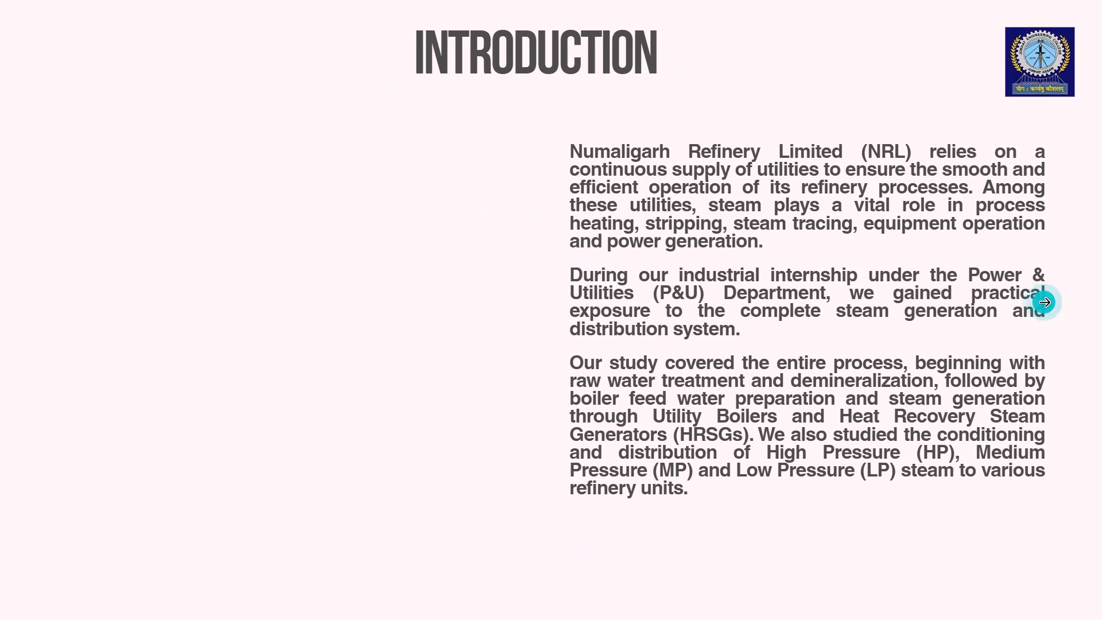
{"action": "left_click", "coordinate": [1044, 303]}
{"action": "left_click", "coordinate": [1044, 303]}
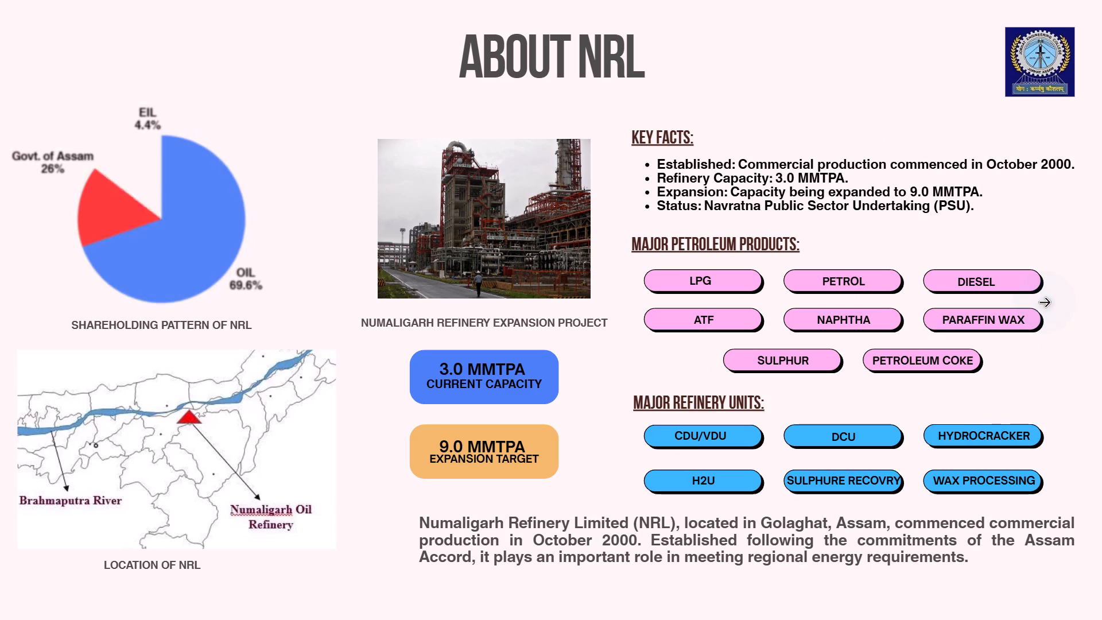
{"action": "left_click", "coordinate": [1044, 303]}
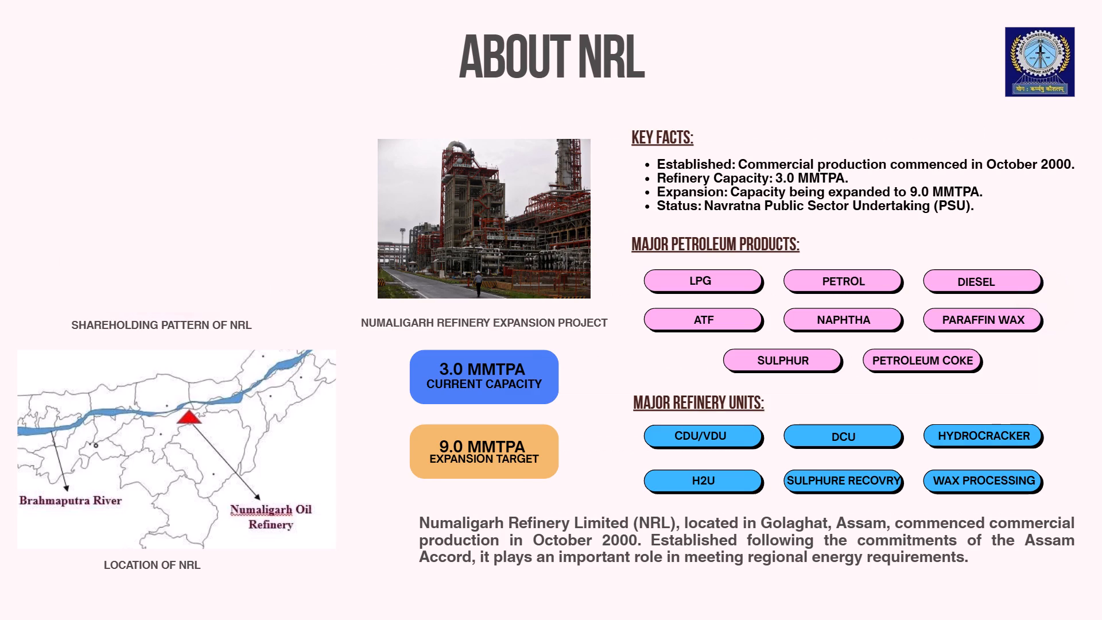
{"action": "left_click", "coordinate": [1044, 303]}
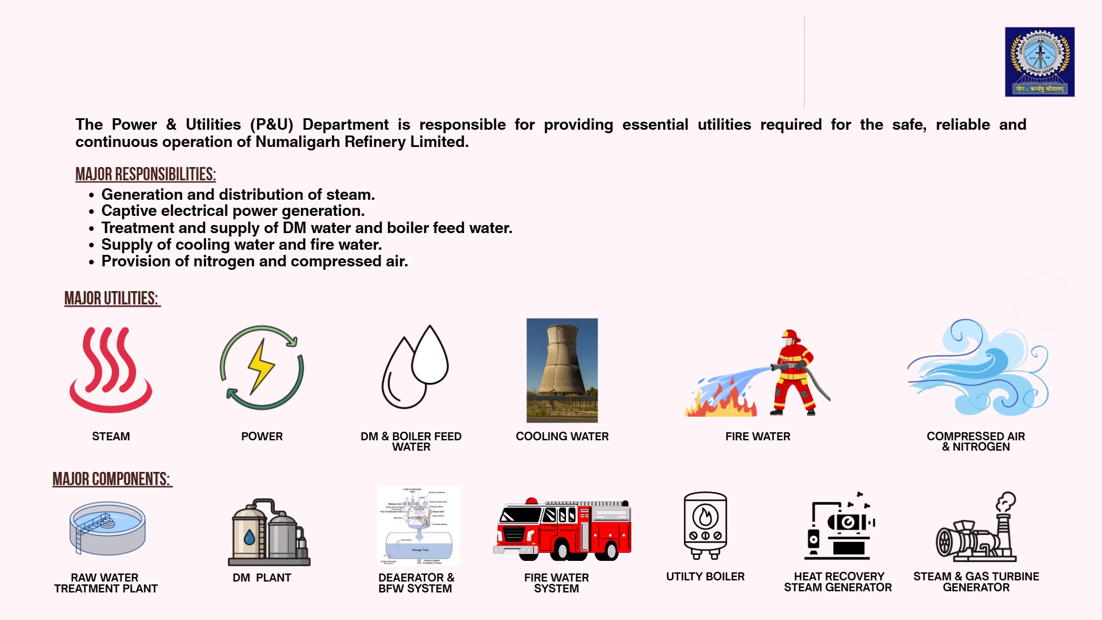
{"action": "left_click", "coordinate": [1044, 303]}
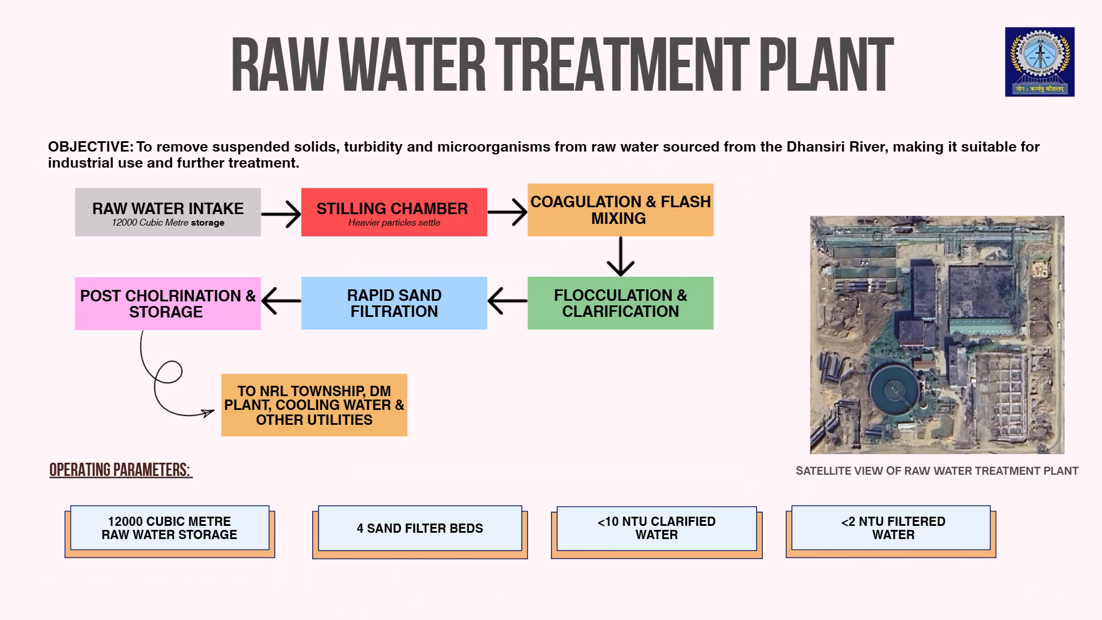
{"action": "left_click", "coordinate": [1044, 303]}
{"action": "left_click", "coordinate": [1044, 303]}
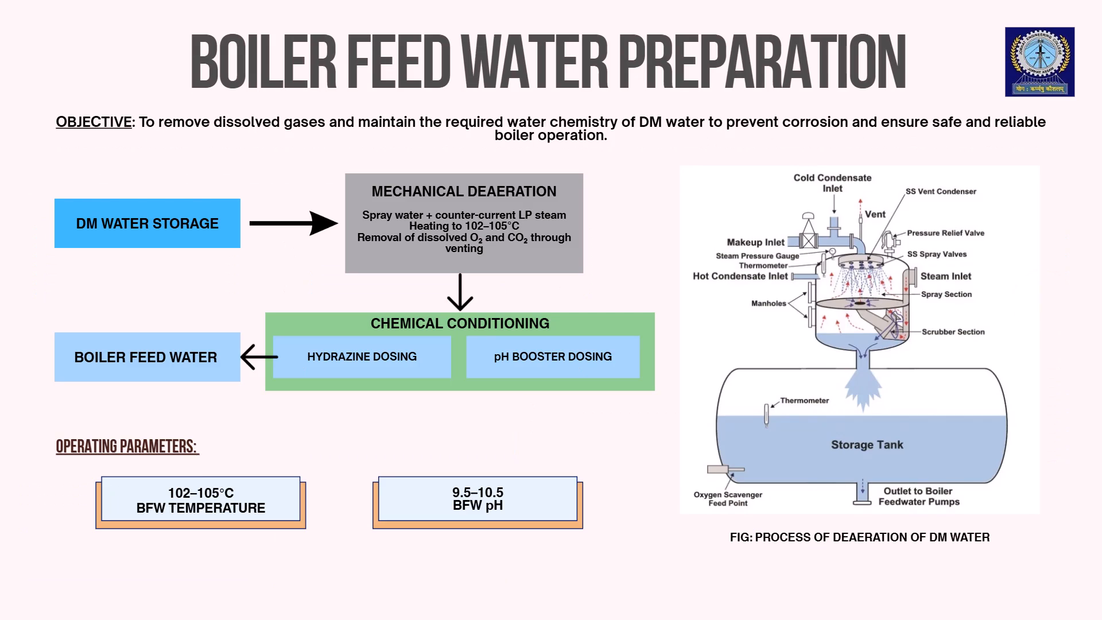
{"action": "left_click", "coordinate": [1044, 303]}
{"action": "left_click", "coordinate": [1044, 303]}
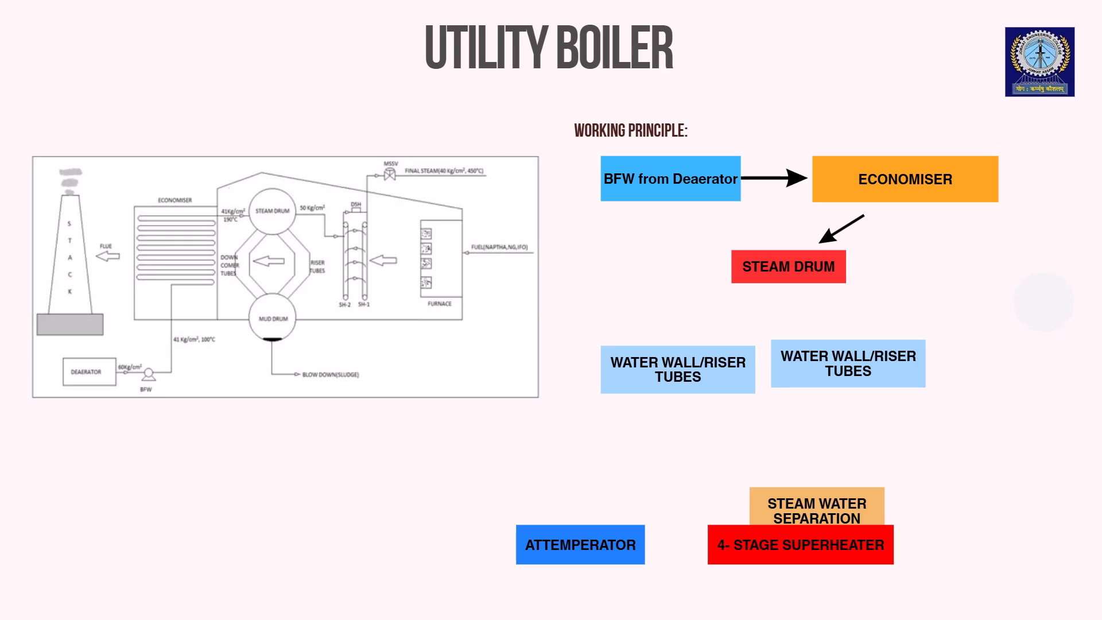
{"action": "left_click", "coordinate": [1044, 303]}
{"action": "left_click", "coordinate": [1044, 303]}
{"action": "left_click", "coordinate": [1044, 303]}
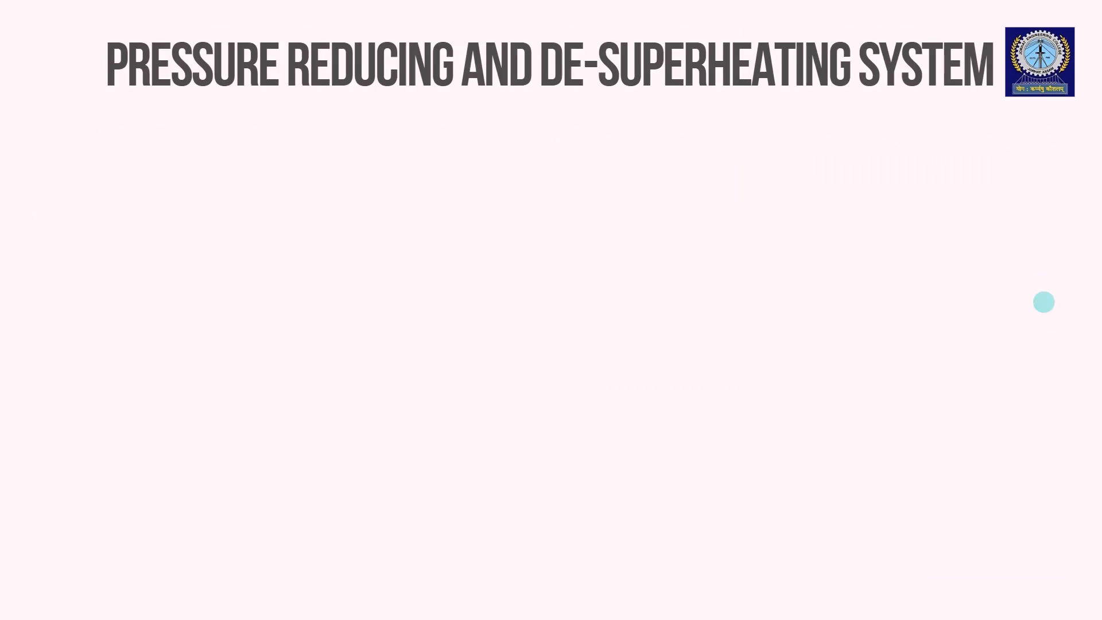
{"action": "left_click", "coordinate": [1044, 303]}
{"action": "left_click", "coordinate": [1044, 303]}
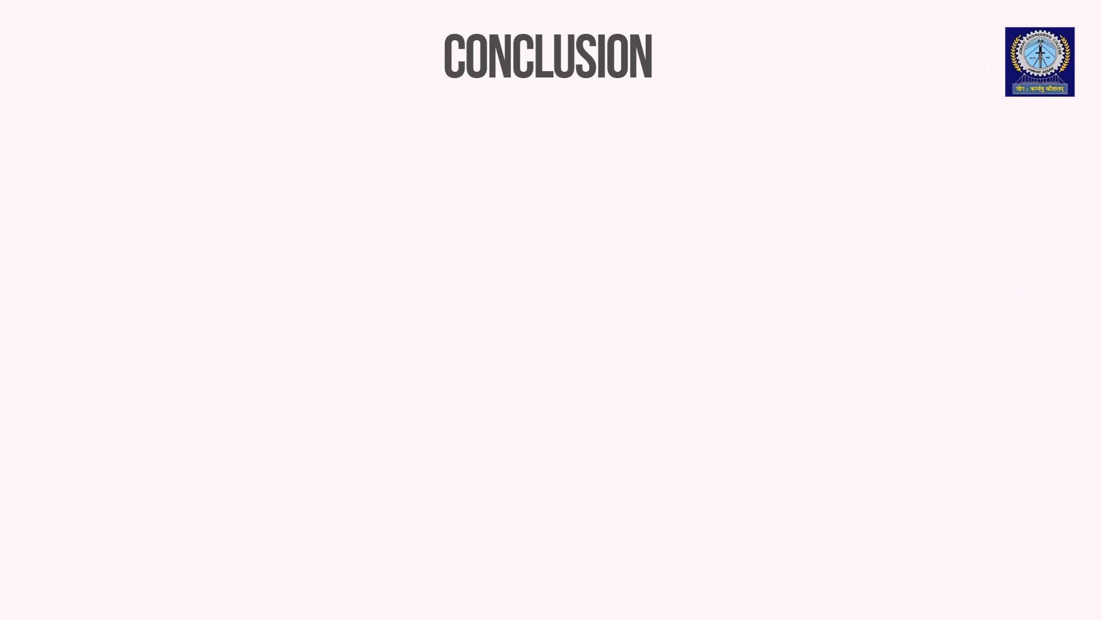
{"action": "left_click", "coordinate": [1044, 303]}
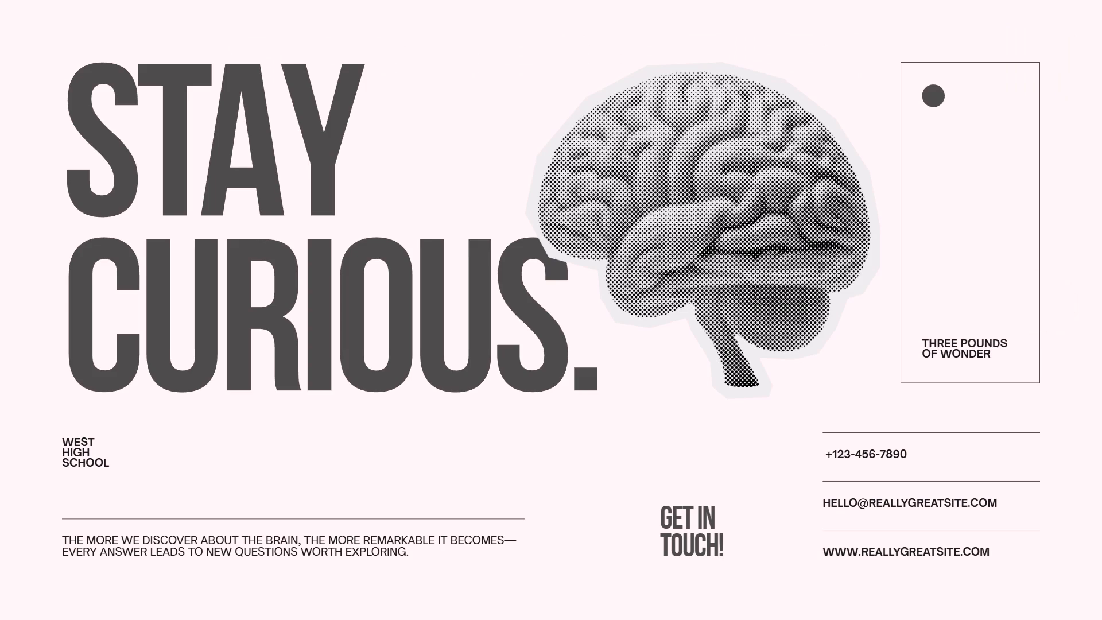
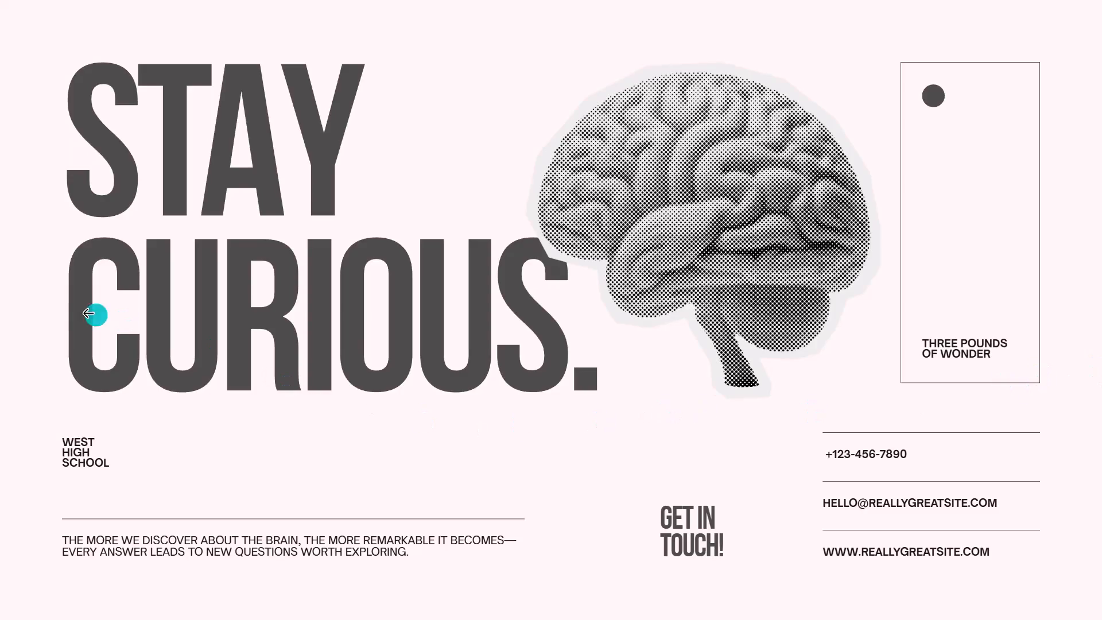
Go back from the closing page to the Steam Generation at NRL slide (page 10) and exit the full-screen presentation.
{"action": "triple_click", "coordinate": [42, 285]}
{"action": "triple_click", "coordinate": [42, 285]}
{"action": "double_click", "coordinate": [42, 285]}
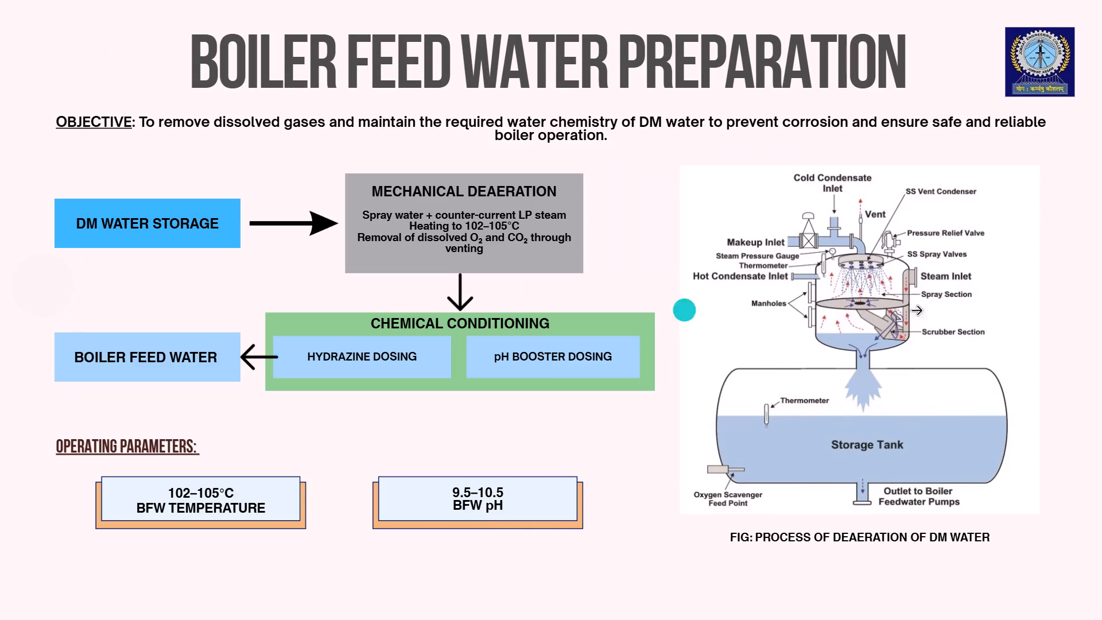
{"action": "left_click", "coordinate": [1082, 309]}
{"action": "left_click", "coordinate": [1068, 611]}
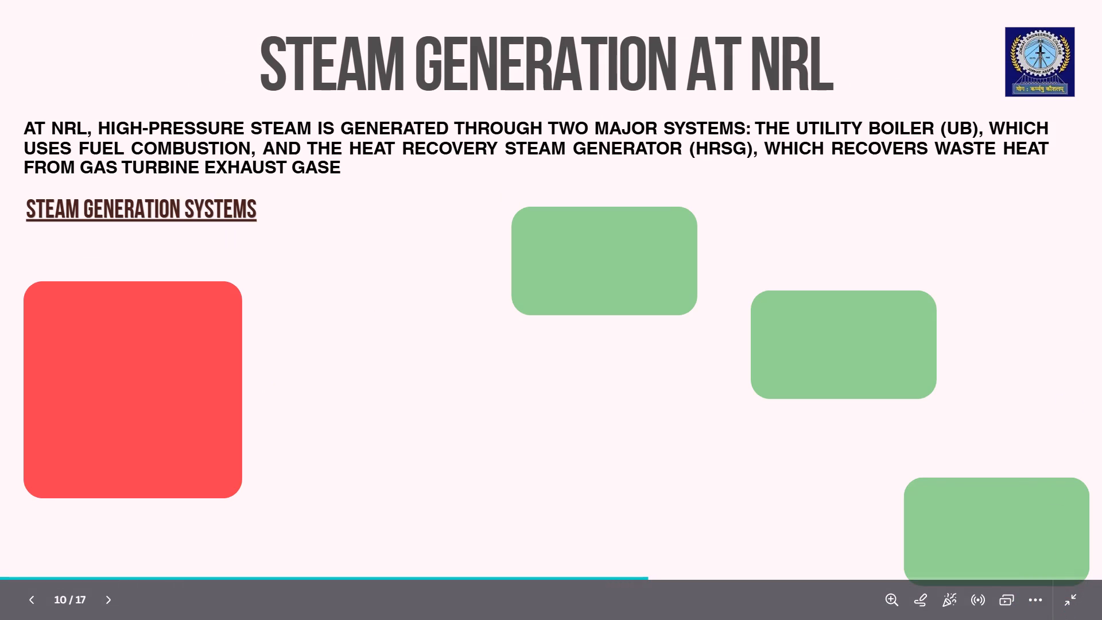
{"action": "left_click", "coordinate": [1078, 610]}
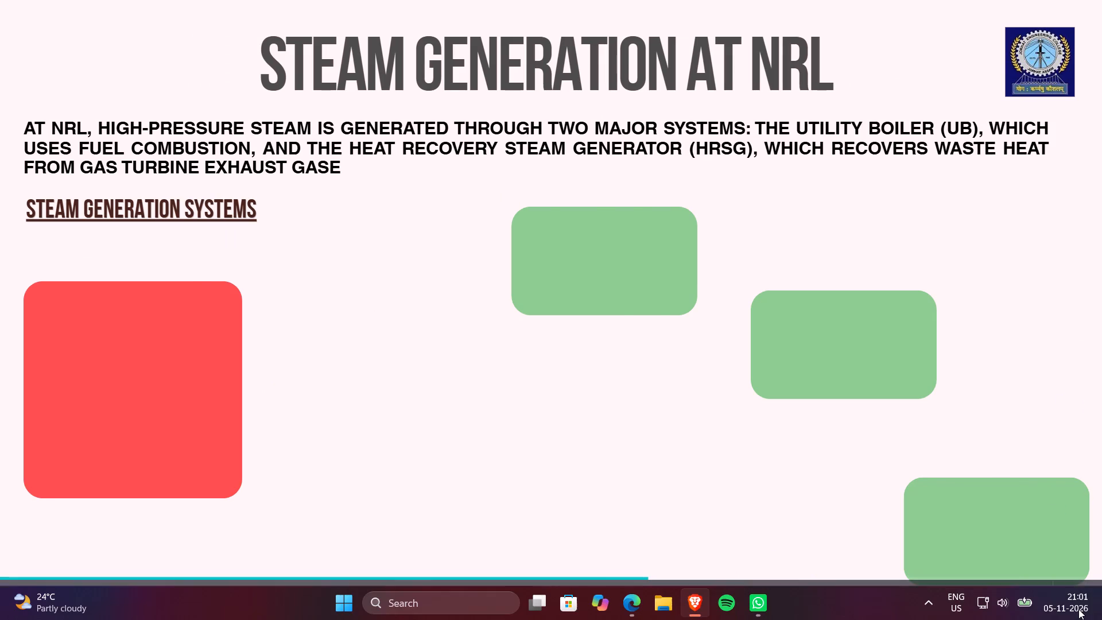
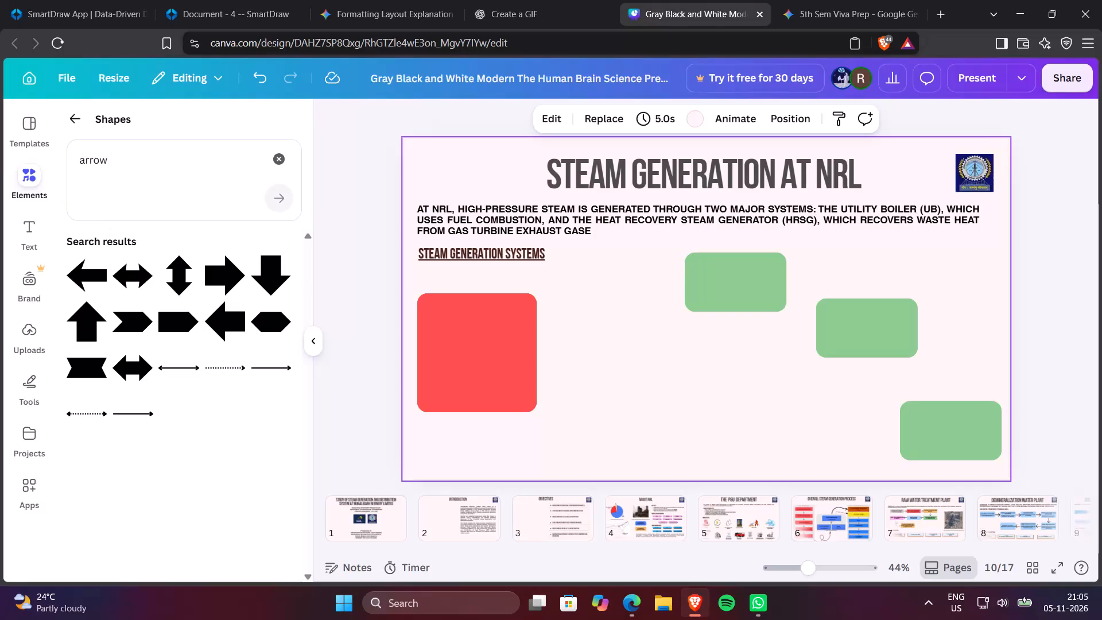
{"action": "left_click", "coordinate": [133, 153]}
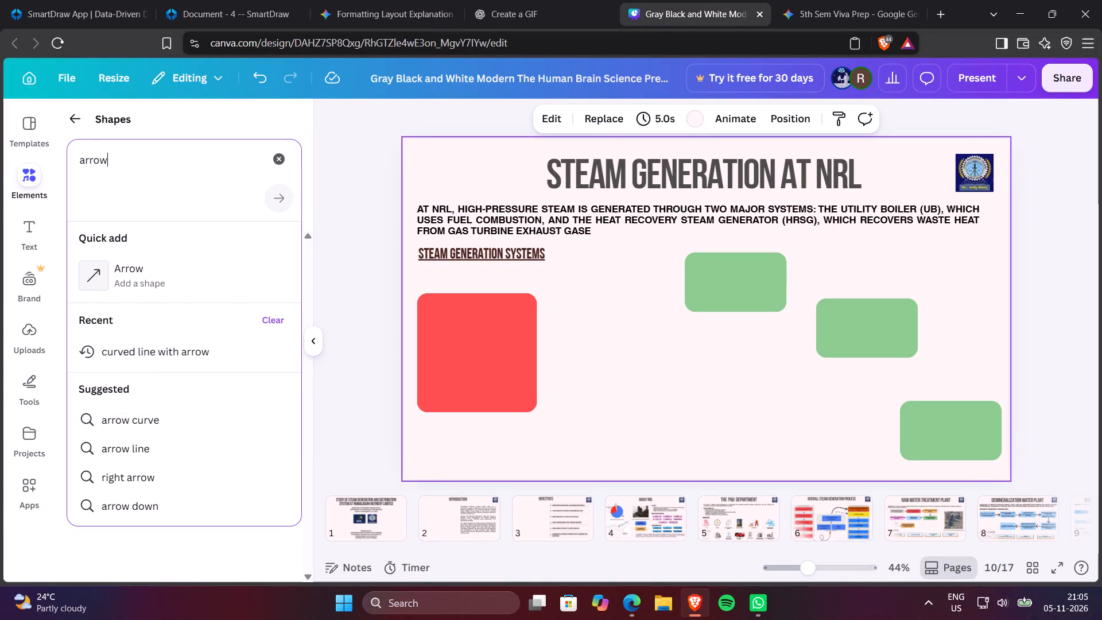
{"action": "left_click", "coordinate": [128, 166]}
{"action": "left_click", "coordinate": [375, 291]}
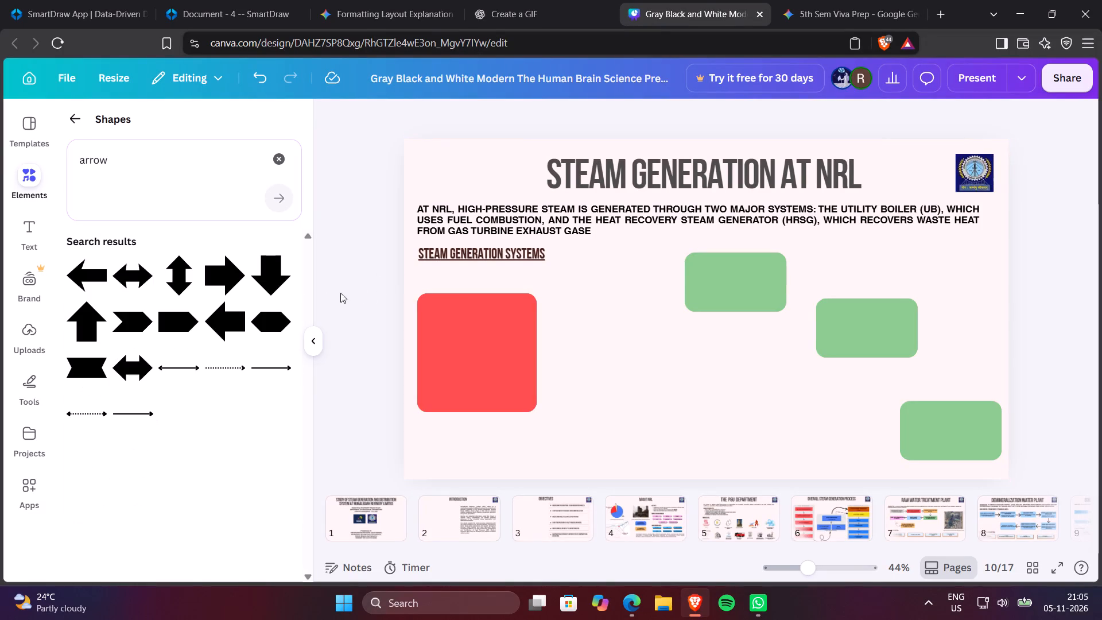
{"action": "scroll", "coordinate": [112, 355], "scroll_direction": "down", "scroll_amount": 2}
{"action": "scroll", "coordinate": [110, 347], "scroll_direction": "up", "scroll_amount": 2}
Search the whole elements library for "arrows curved".
{"action": "left_click", "coordinate": [64, 121]}
{"action": "left_click", "coordinate": [113, 142]}
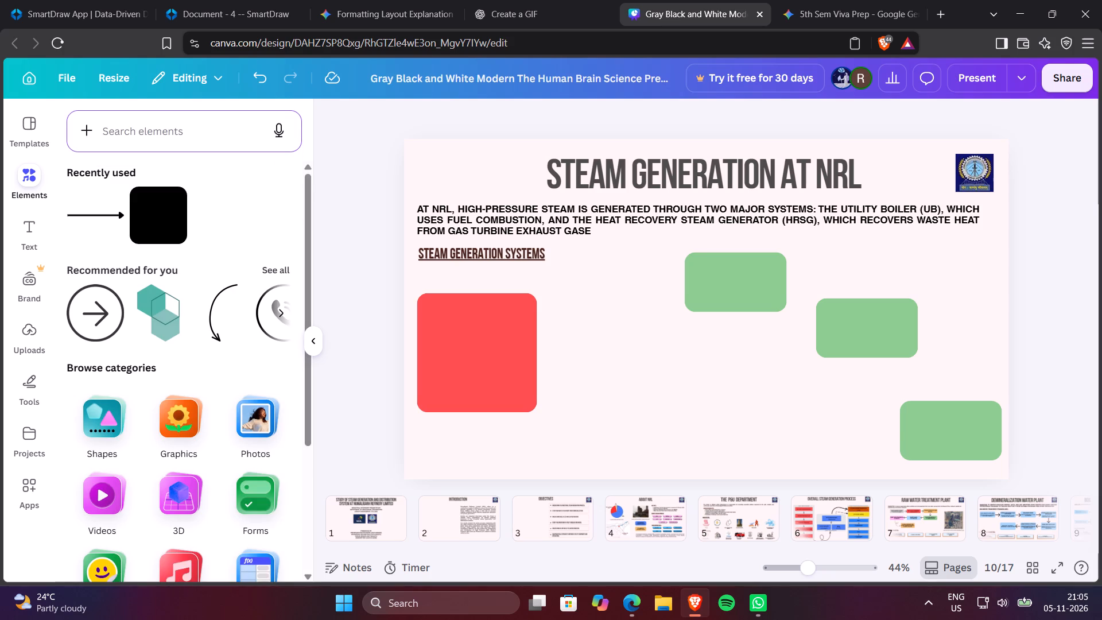
{"action": "key", "text": "a"}
{"action": "key", "text": "r"}
{"action": "key", "text": "r"}
{"action": "left_click", "coordinate": [127, 134]}
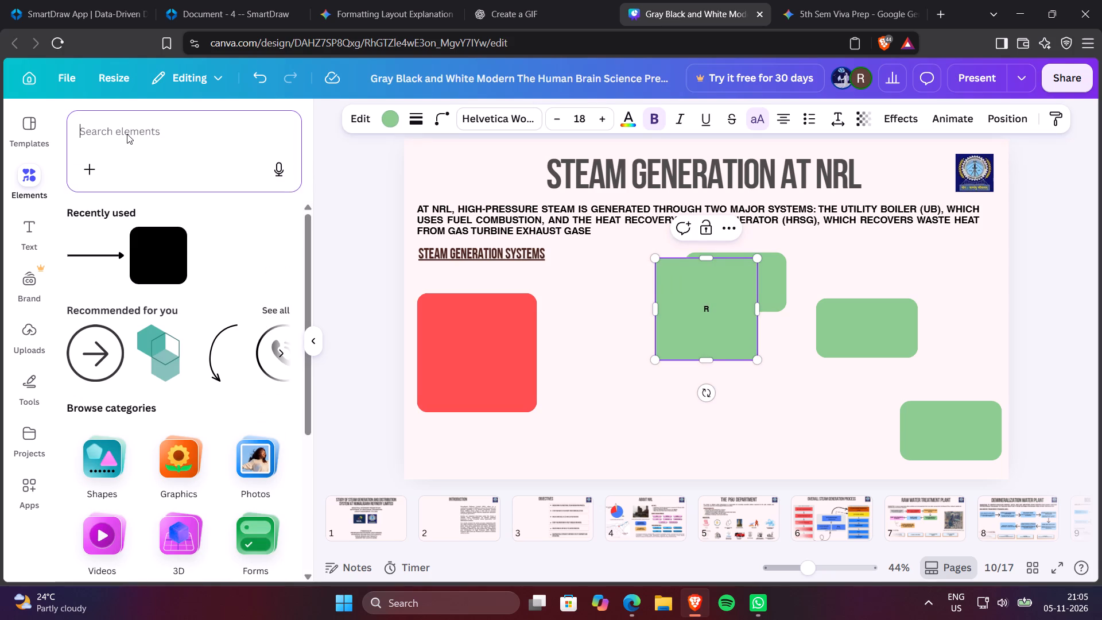
{"action": "type", "text": "arr"}
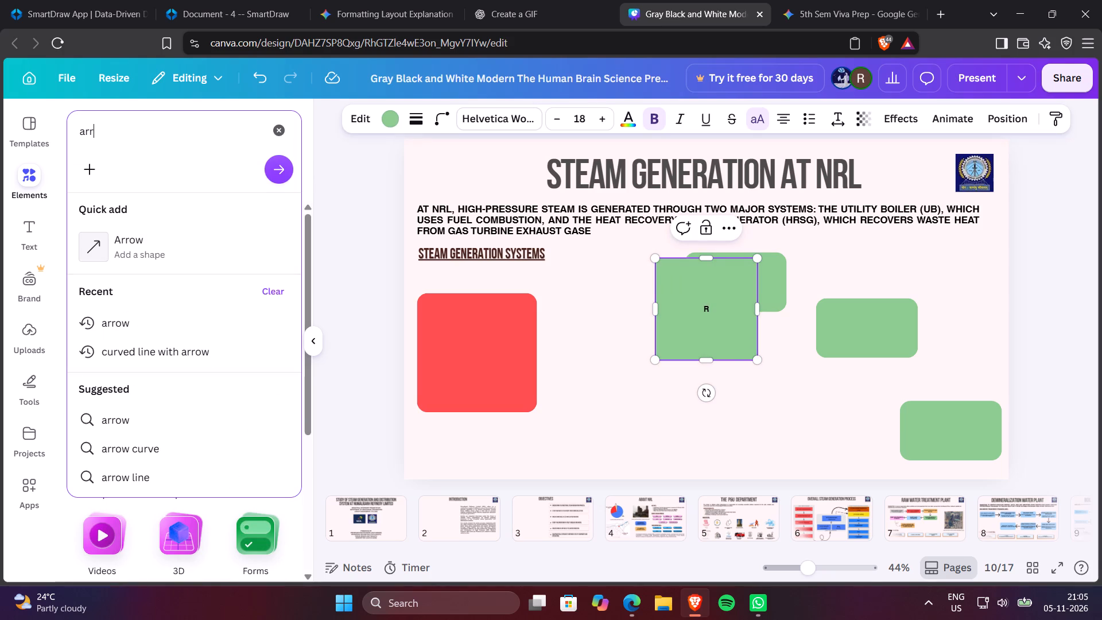
{"action": "key", "text": "o"}
{"action": "type", "text": "ws"}
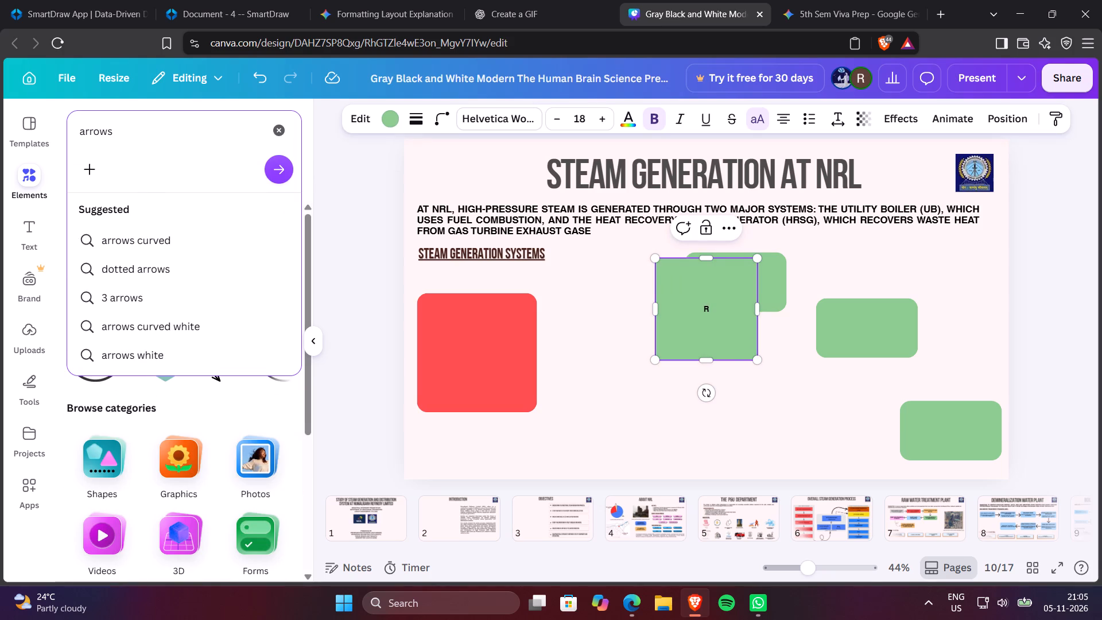
{"action": "left_click", "coordinate": [145, 242]}
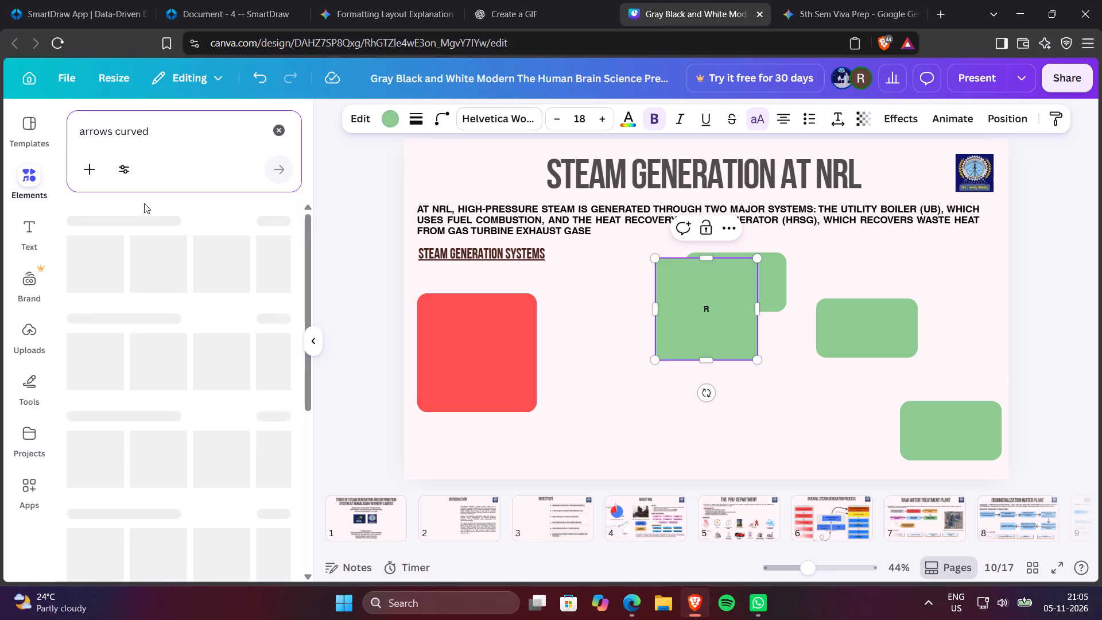
Look through the graphics results for a curved arrow suited to the steam generation diagram.
{"action": "left_click", "coordinate": [121, 213]}
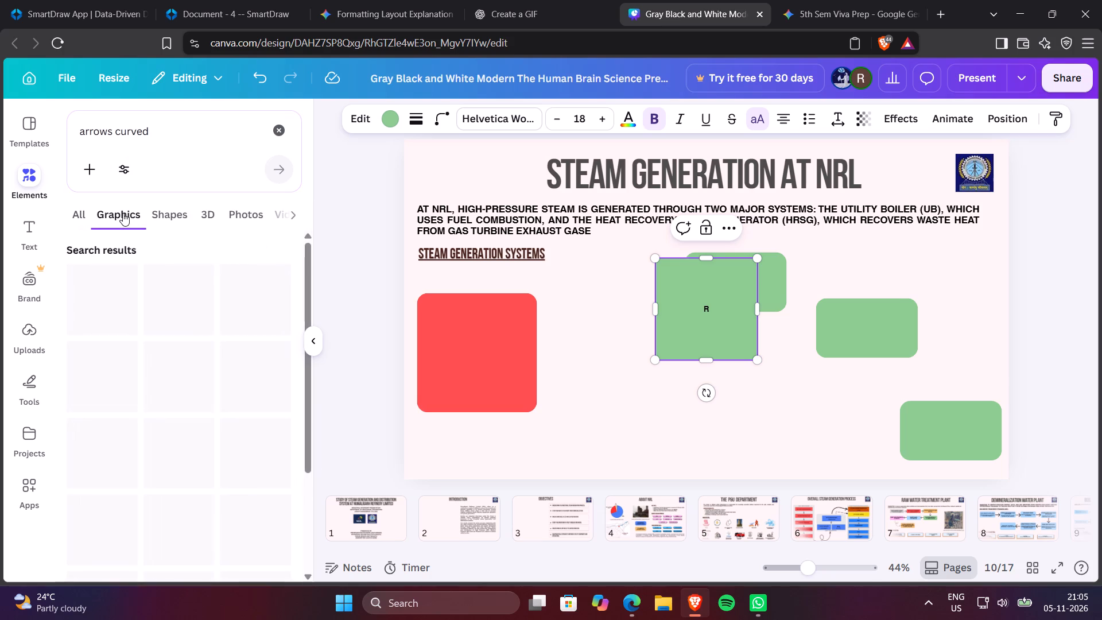
{"action": "scroll", "coordinate": [190, 301], "scroll_direction": "down", "scroll_amount": 1}
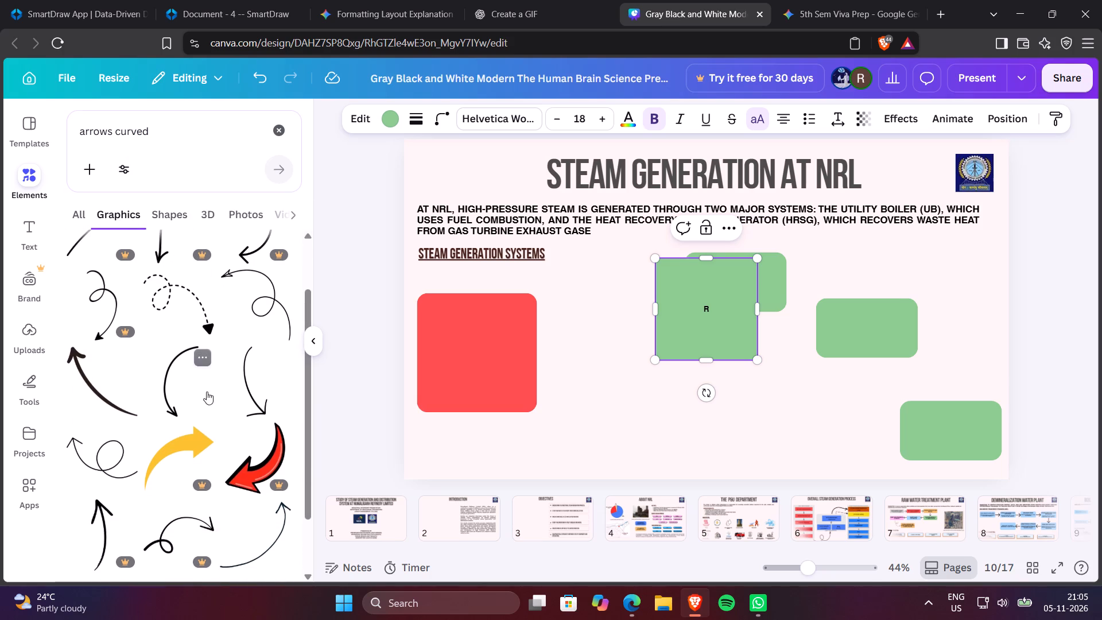
{"action": "scroll", "coordinate": [218, 393], "scroll_direction": "down", "scroll_amount": 2}
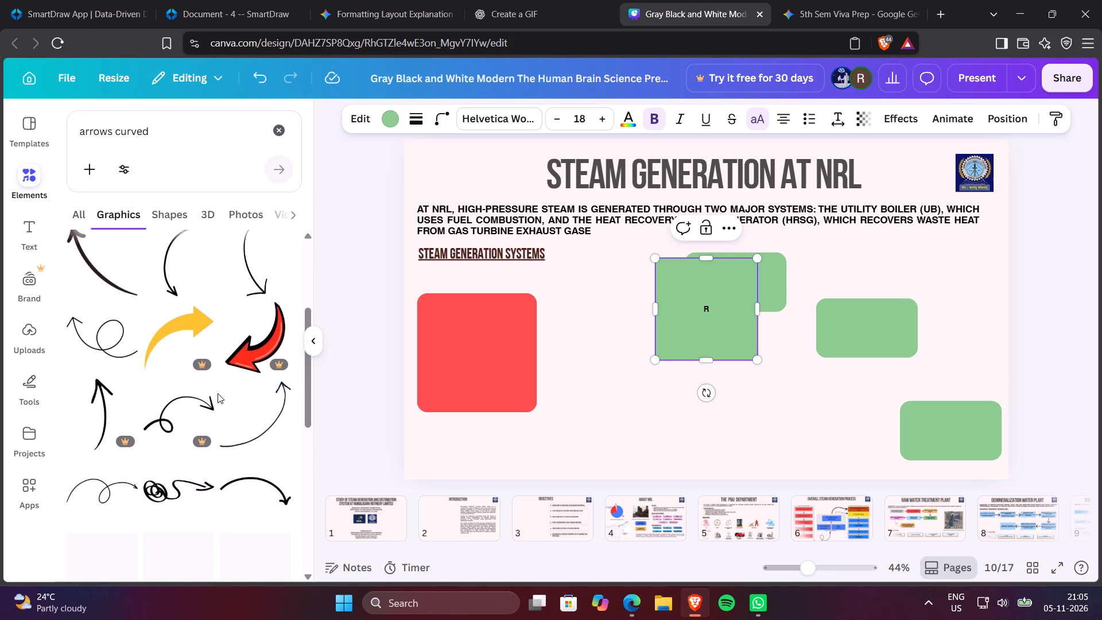
{"action": "scroll", "coordinate": [218, 393], "scroll_direction": "down", "scroll_amount": 4}
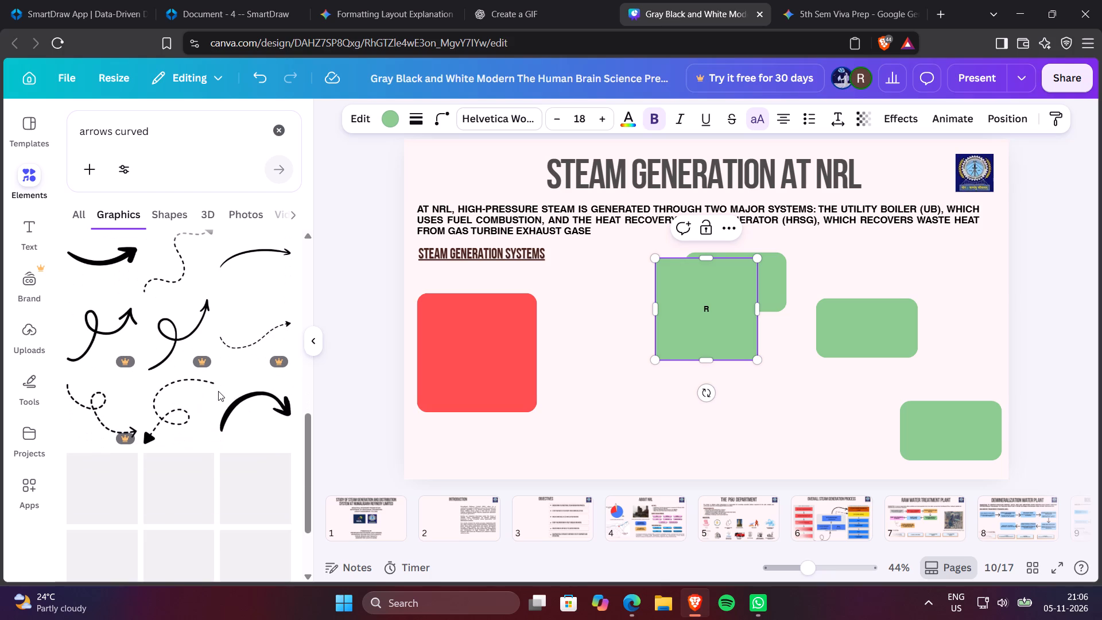
{"action": "scroll", "coordinate": [218, 391], "scroll_direction": "up", "scroll_amount": 1}
{"action": "scroll", "coordinate": [218, 391], "scroll_direction": "down", "scroll_amount": 5}
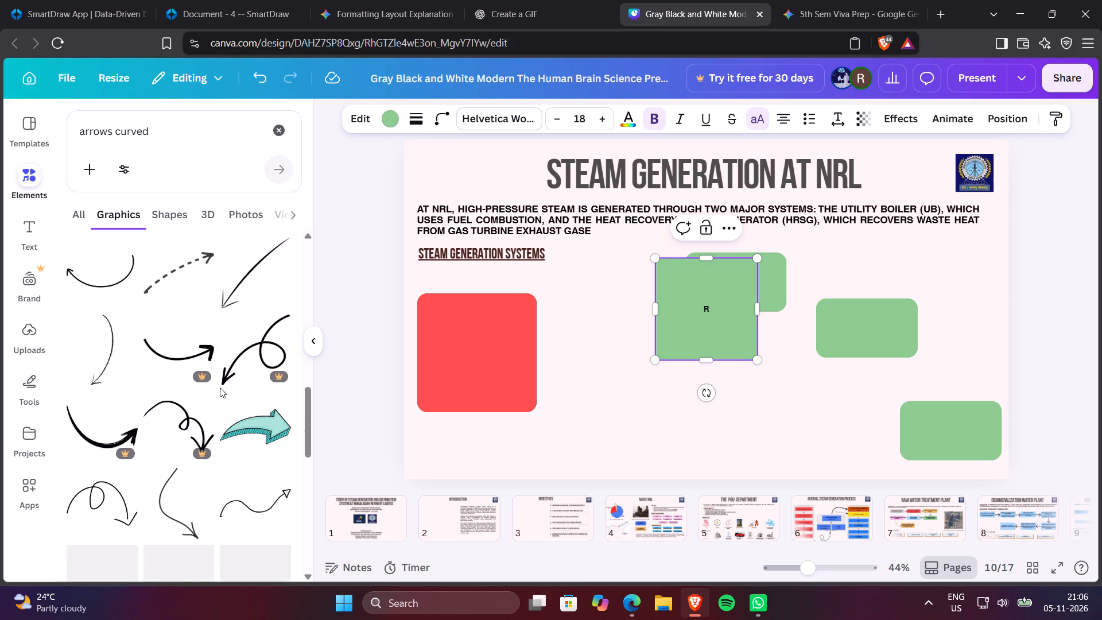
{"action": "scroll", "coordinate": [220, 387], "scroll_direction": "down", "scroll_amount": 3}
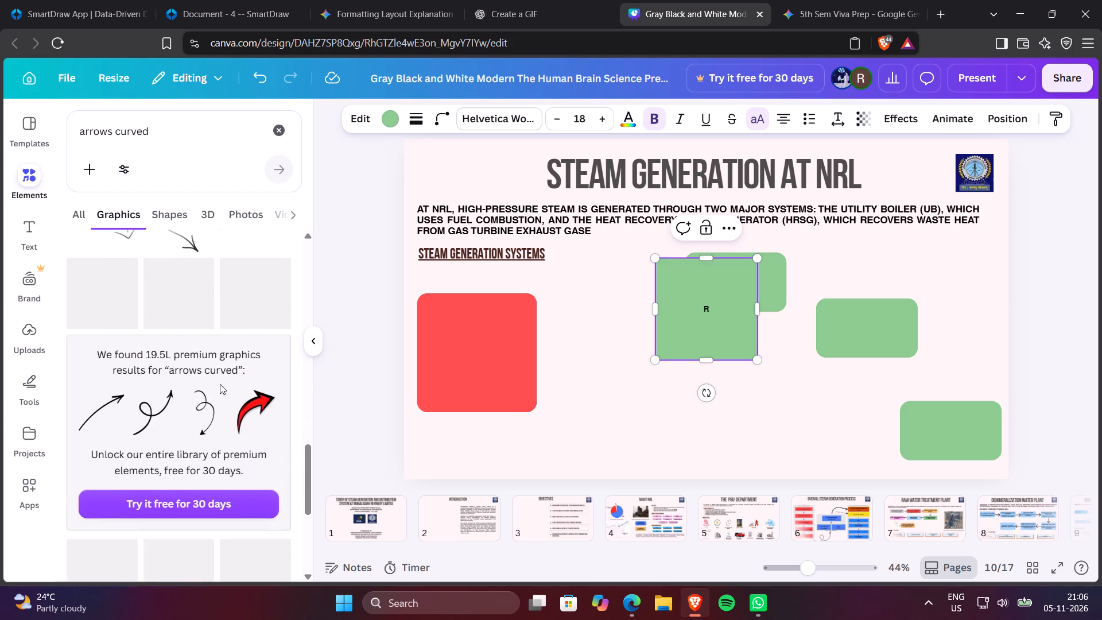
{"action": "scroll", "coordinate": [220, 384], "scroll_direction": "up", "scroll_amount": 6}
{"action": "scroll", "coordinate": [220, 382], "scroll_direction": "down", "scroll_amount": 12}
{"action": "scroll", "coordinate": [218, 373], "scroll_direction": "up", "scroll_amount": 5}
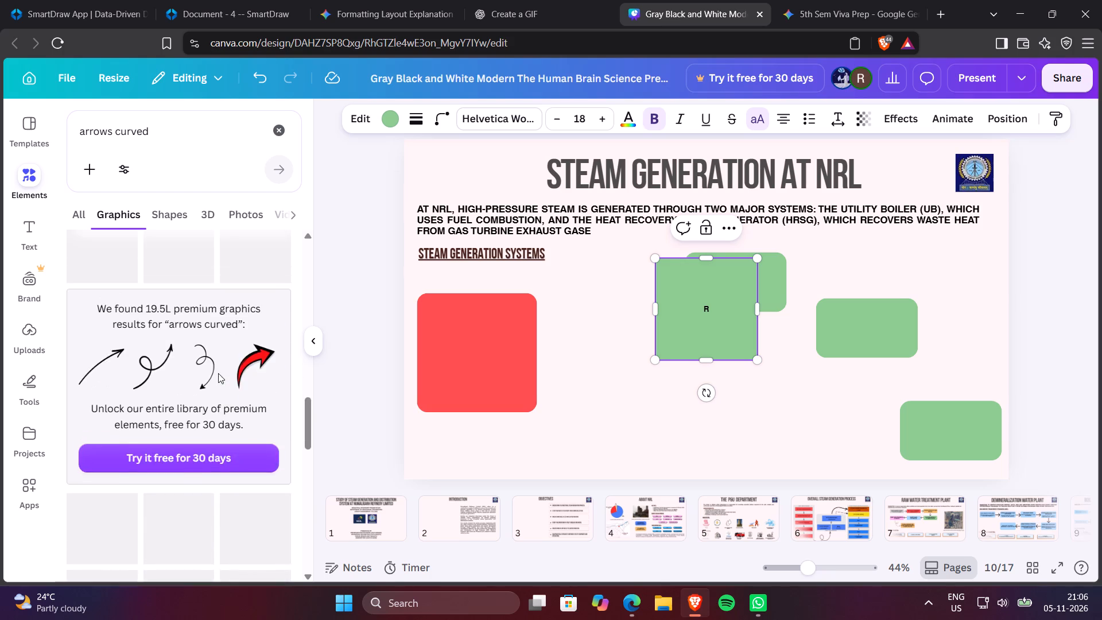
{"action": "scroll", "coordinate": [218, 373], "scroll_direction": "up", "scroll_amount": 13}
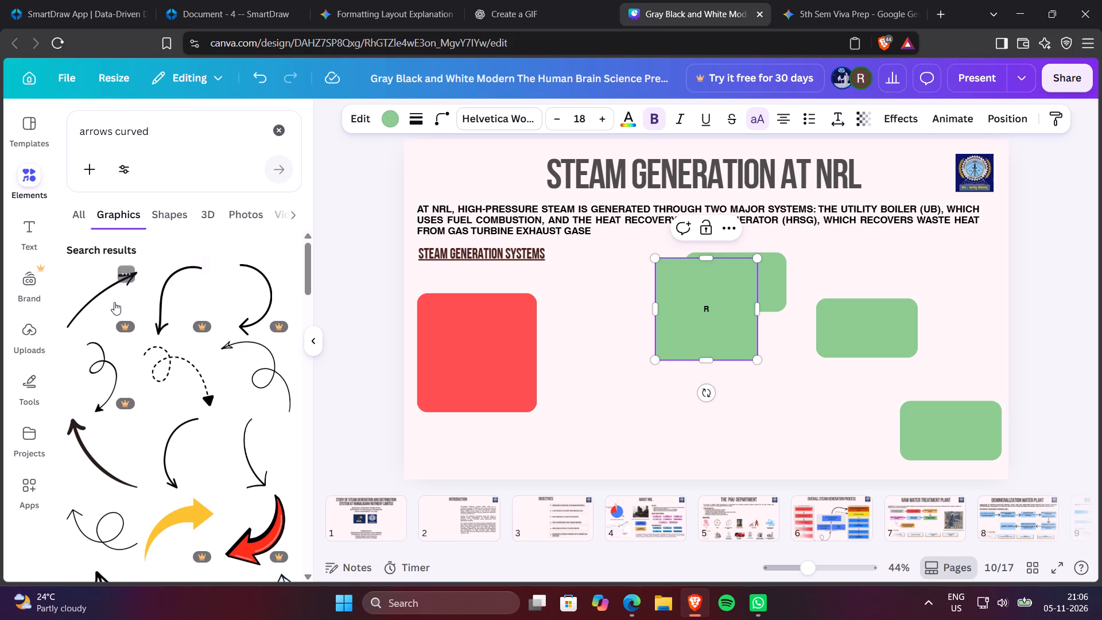
Check the shapes, 3D, photos, videos, frames and combined results for a suitable curved arrow.
{"action": "left_click", "coordinate": [175, 215]}
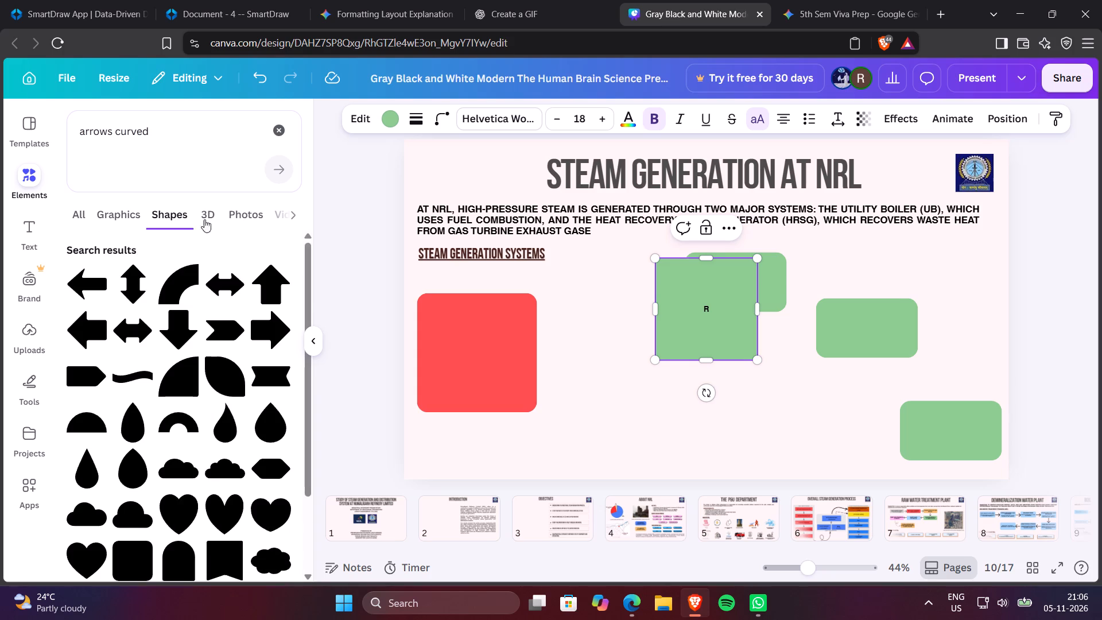
{"action": "scroll", "coordinate": [215, 370], "scroll_direction": "down", "scroll_amount": 1}
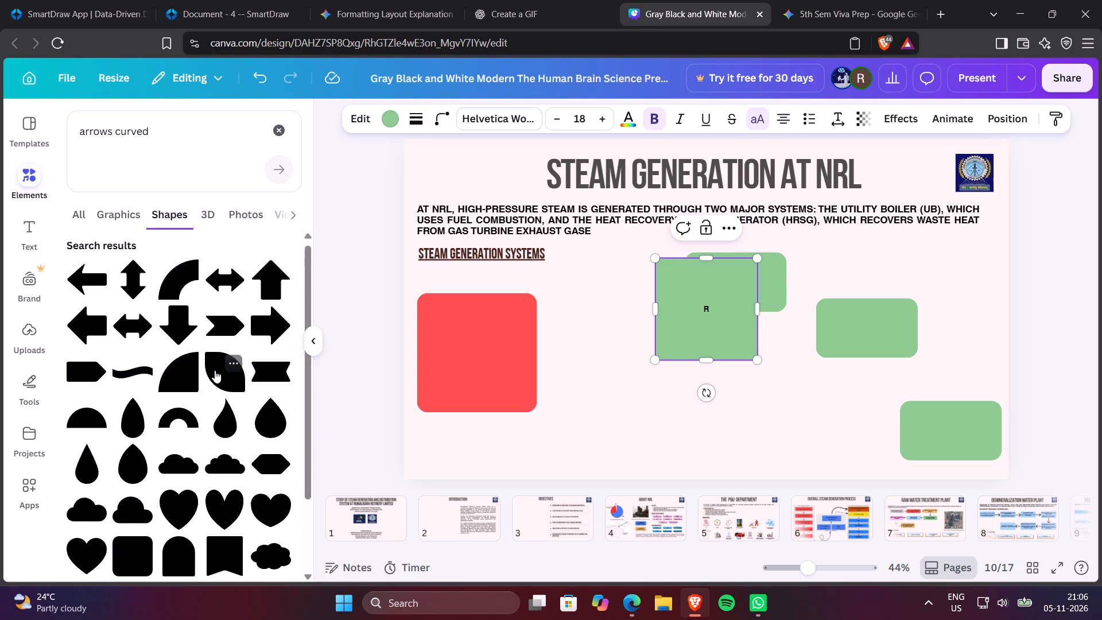
{"action": "scroll", "coordinate": [215, 370], "scroll_direction": "down", "scroll_amount": 1}
{"action": "scroll", "coordinate": [215, 370], "scroll_direction": "up", "scroll_amount": 3}
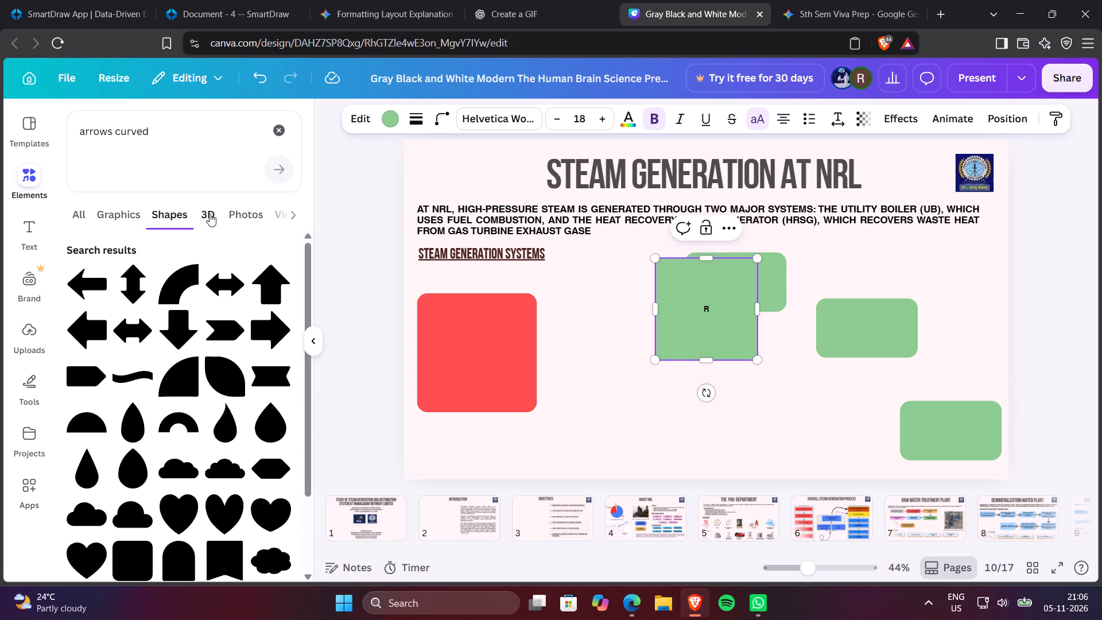
{"action": "left_click", "coordinate": [209, 214]}
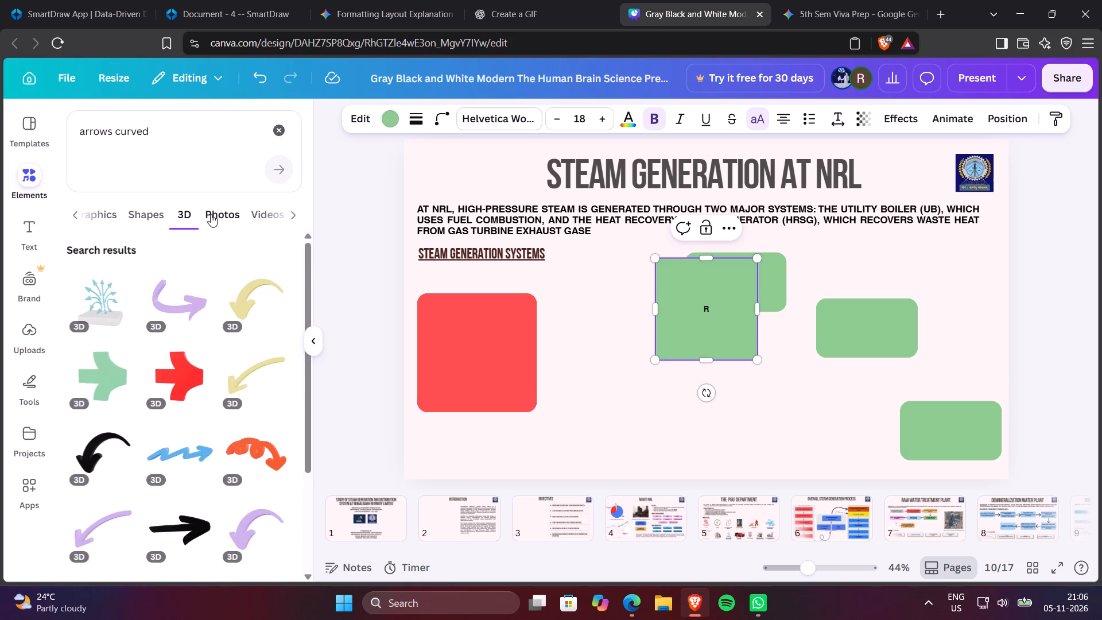
{"action": "left_click", "coordinate": [211, 214]}
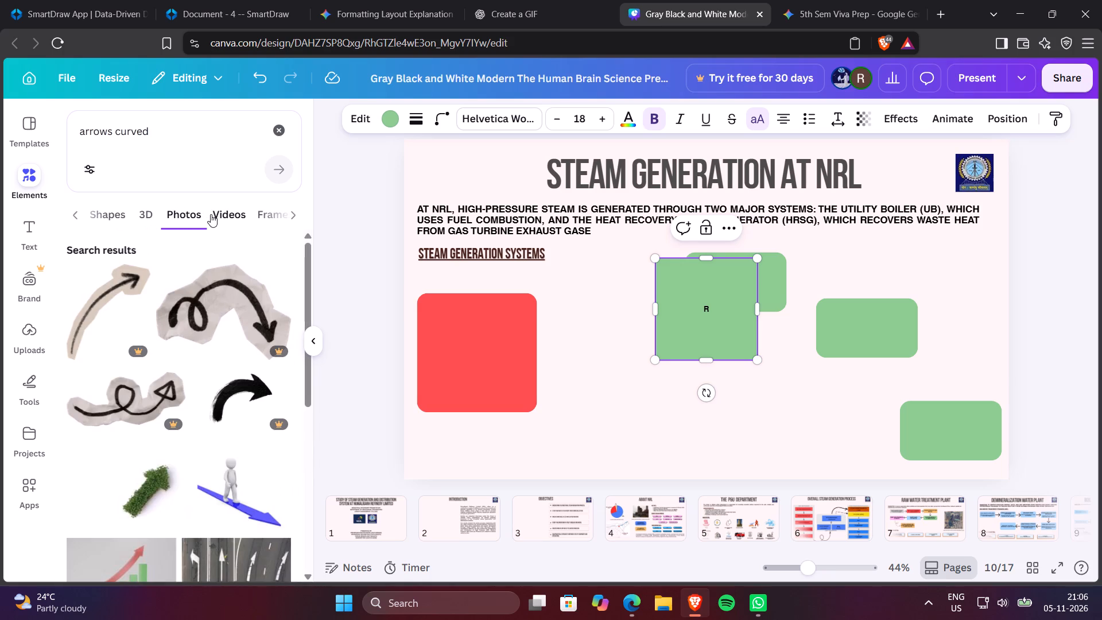
{"action": "left_click", "coordinate": [220, 216]}
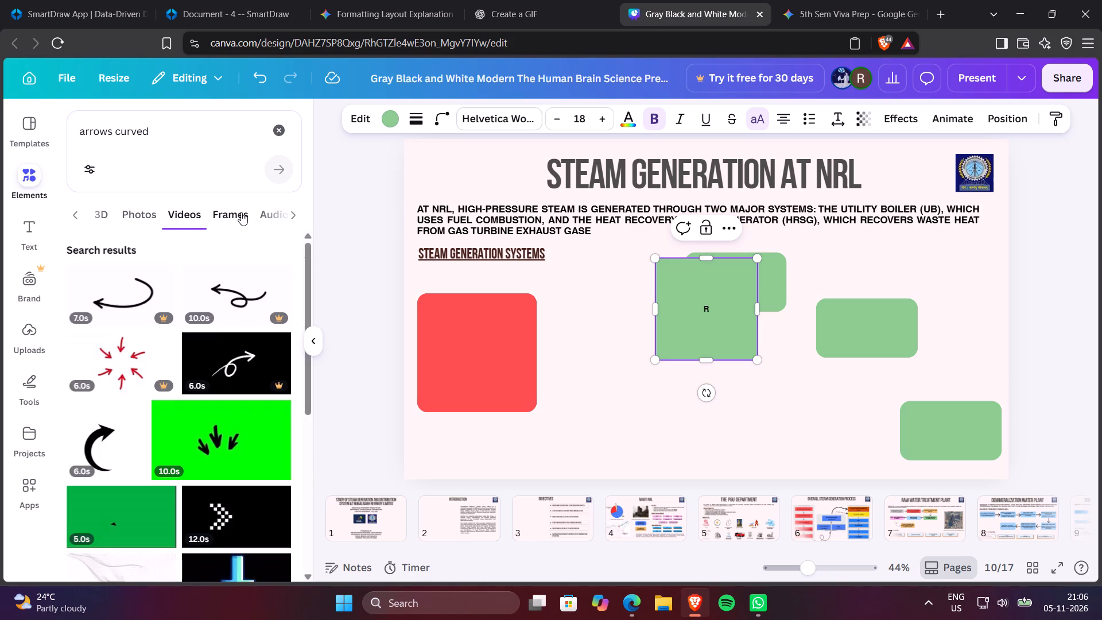
{"action": "left_click", "coordinate": [241, 212]}
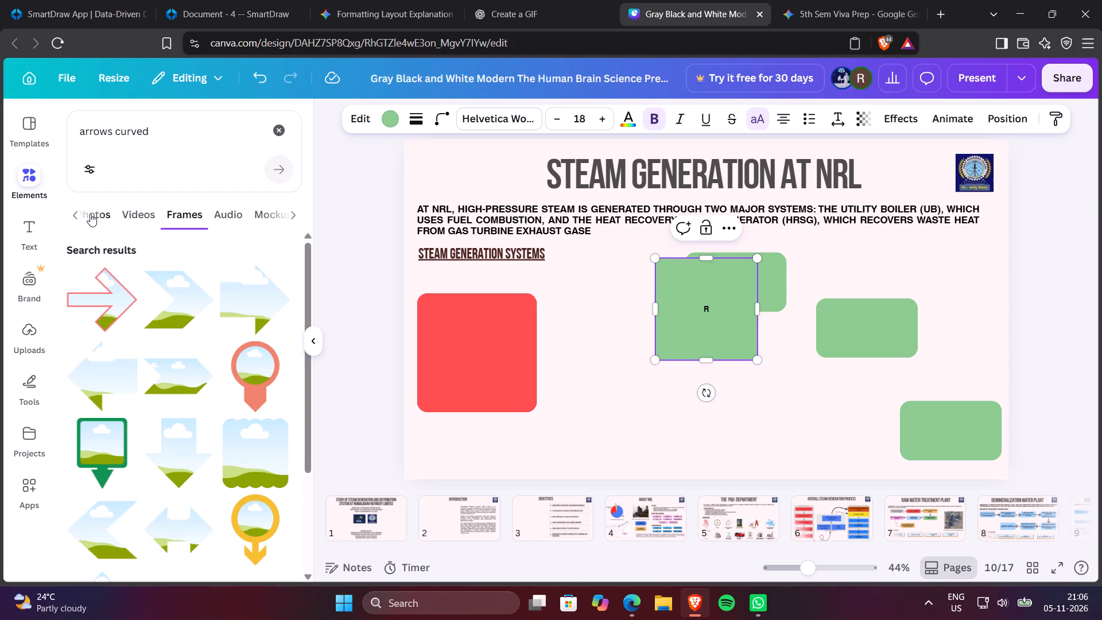
{"action": "left_click", "coordinate": [90, 214]}
{"action": "left_click", "coordinate": [92, 213]}
{"action": "left_click", "coordinate": [112, 215]}
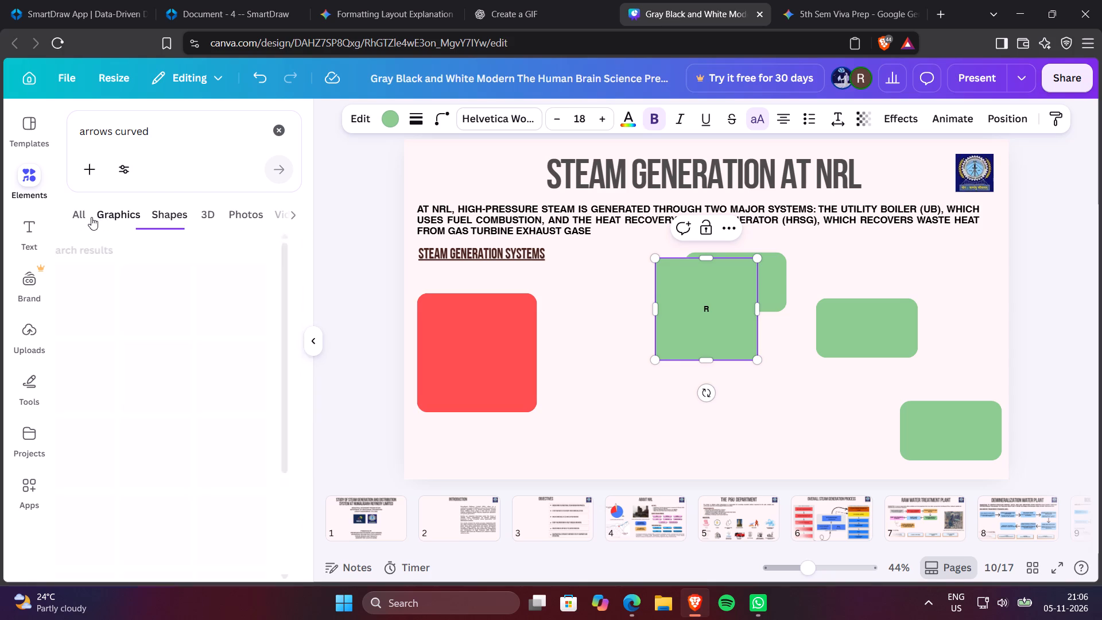
{"action": "left_click", "coordinate": [91, 217]}
{"action": "left_click", "coordinate": [80, 217]}
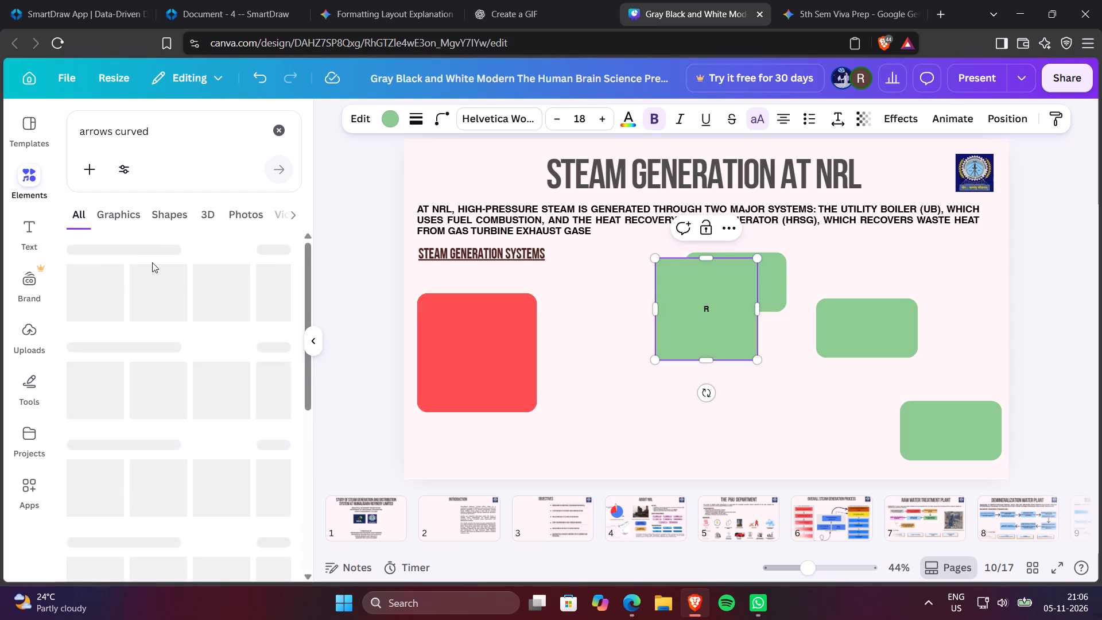
{"action": "scroll", "coordinate": [145, 331], "scroll_direction": "down", "scroll_amount": 1}
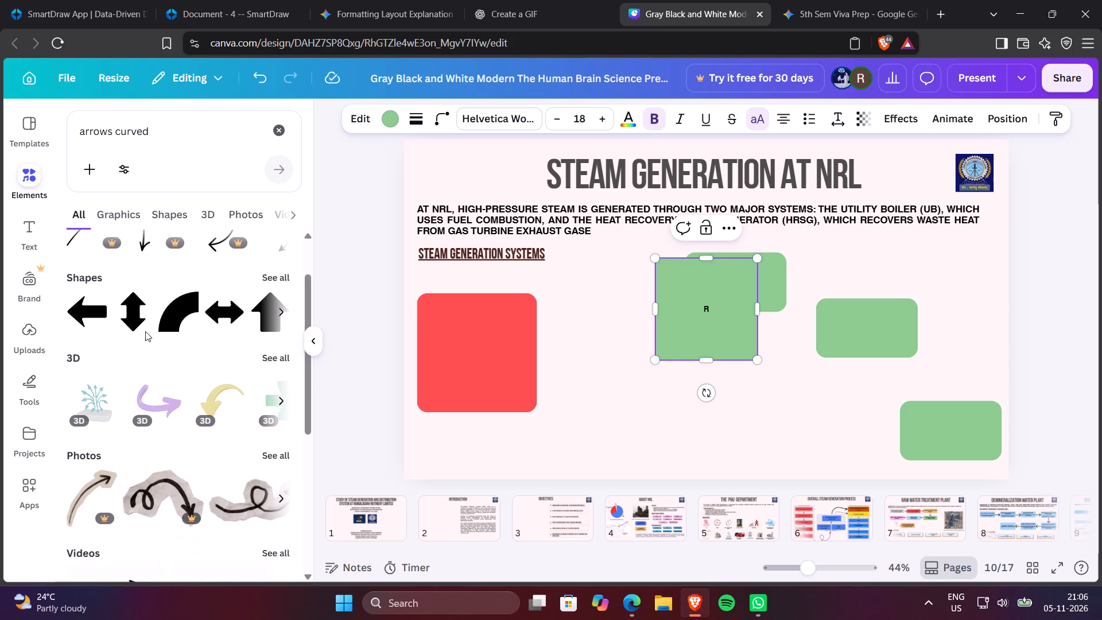
{"action": "scroll", "coordinate": [145, 331], "scroll_direction": "up", "scroll_amount": 1}
{"action": "scroll", "coordinate": [145, 331], "scroll_direction": "down", "scroll_amount": 2}
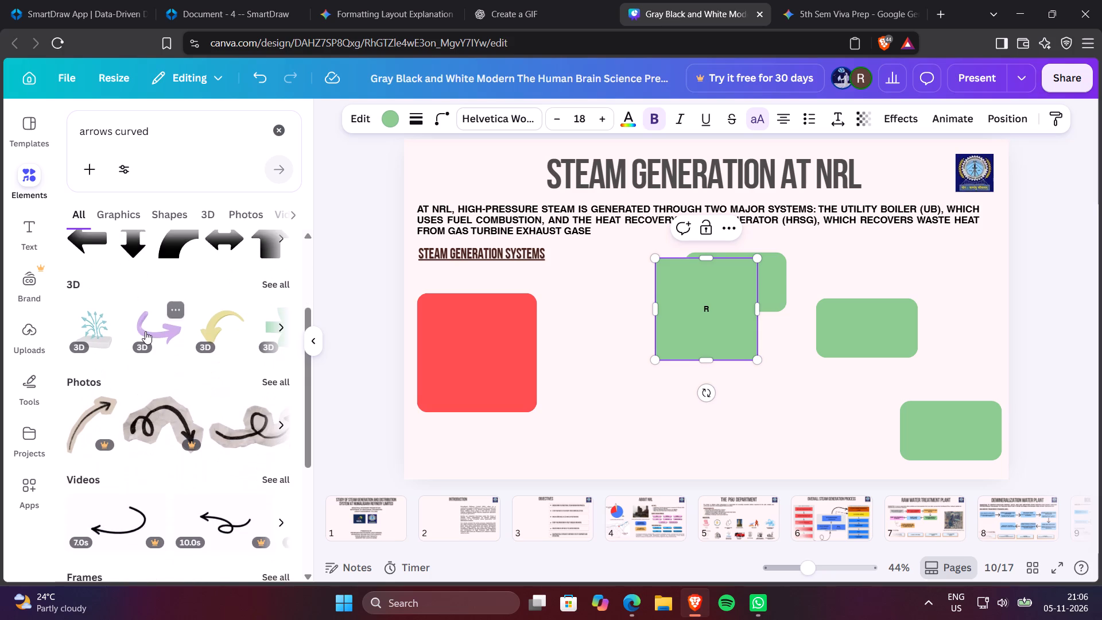
{"action": "scroll", "coordinate": [145, 331], "scroll_direction": "up", "scroll_amount": 2}
{"action": "scroll", "coordinate": [139, 333], "scroll_direction": "down", "scroll_amount": 9}
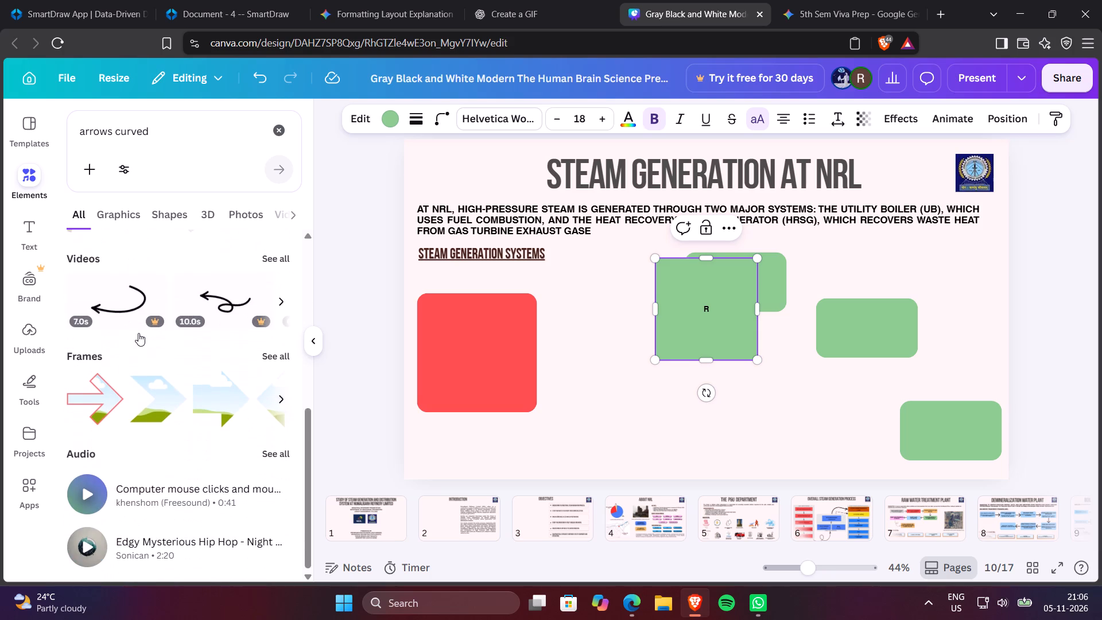
{"action": "scroll", "coordinate": [138, 333], "scroll_direction": "up", "scroll_amount": 8}
{"action": "left_click", "coordinate": [354, 208]}
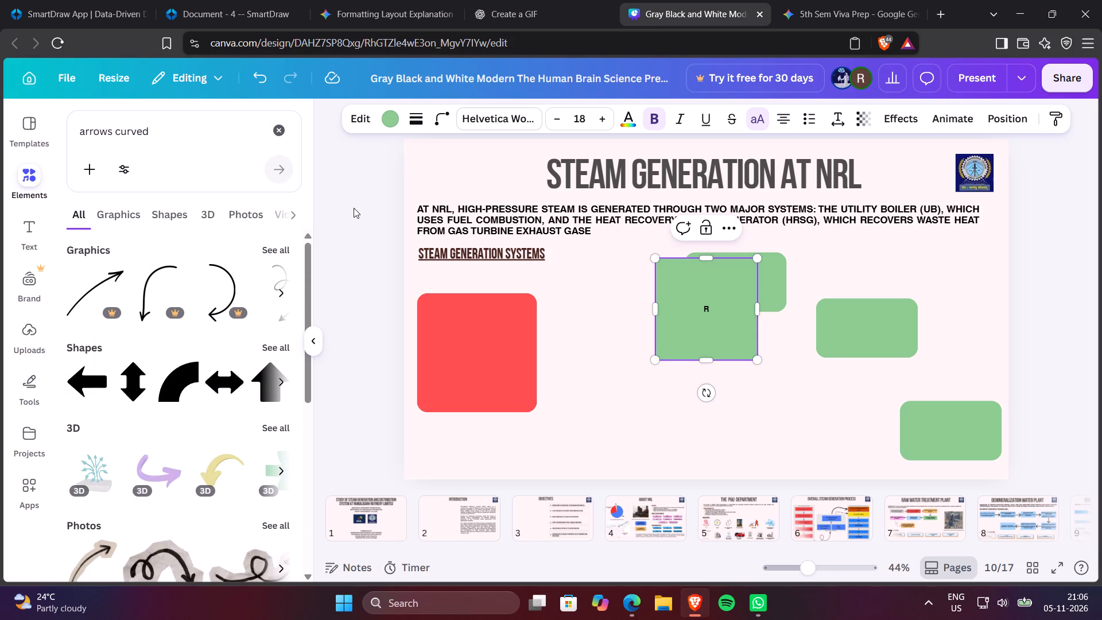
Move the green square labelled R down to the lower middle of the slide, clear of the upper green box.
{"action": "left_click_drag", "start_coordinate": [679, 323], "coordinate": [671, 320]}
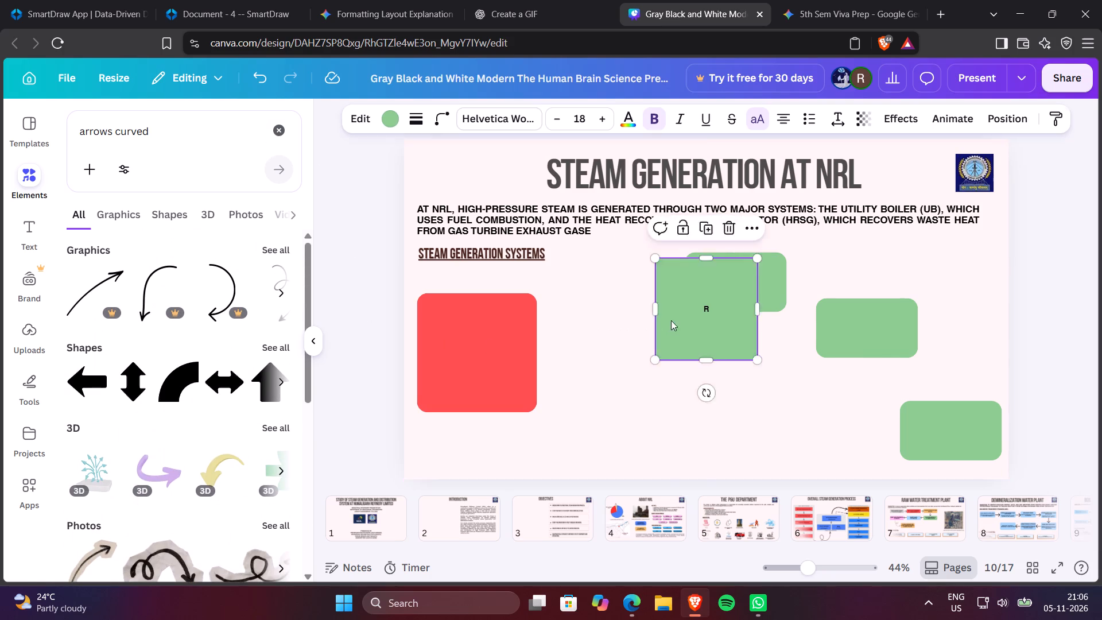
{"action": "left_click_drag", "start_coordinate": [671, 320], "coordinate": [743, 429]}
Stack two green rounded boxes in an aligned column just right of the red square, one above the other with a gap.
{"action": "left_click_drag", "start_coordinate": [712, 284], "coordinate": [603, 290]}
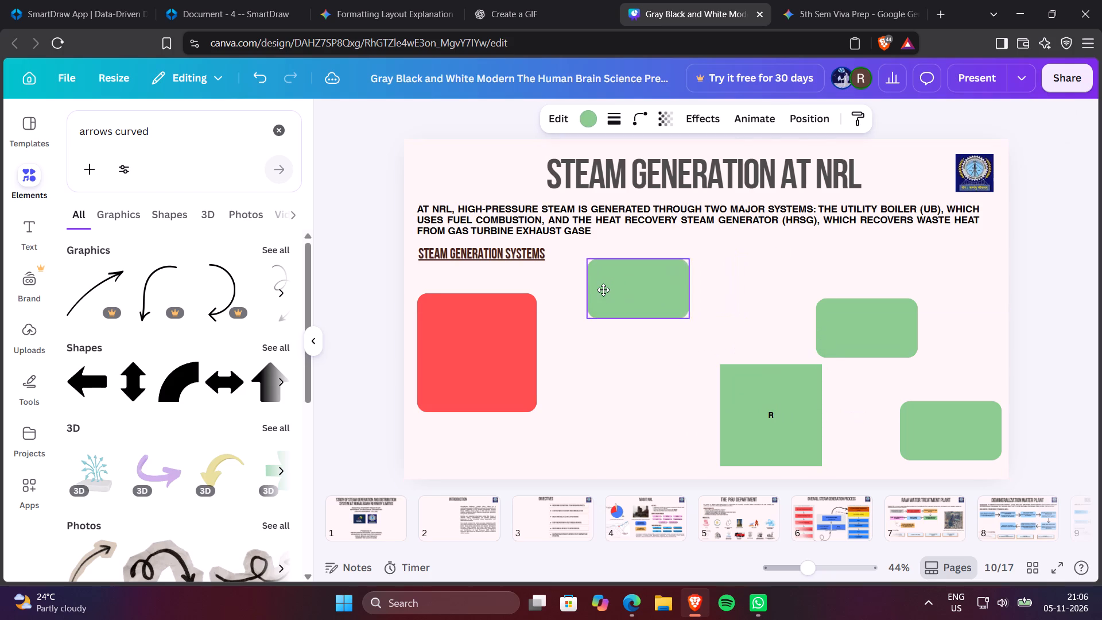
{"action": "left_click_drag", "start_coordinate": [603, 290], "coordinate": [596, 297]}
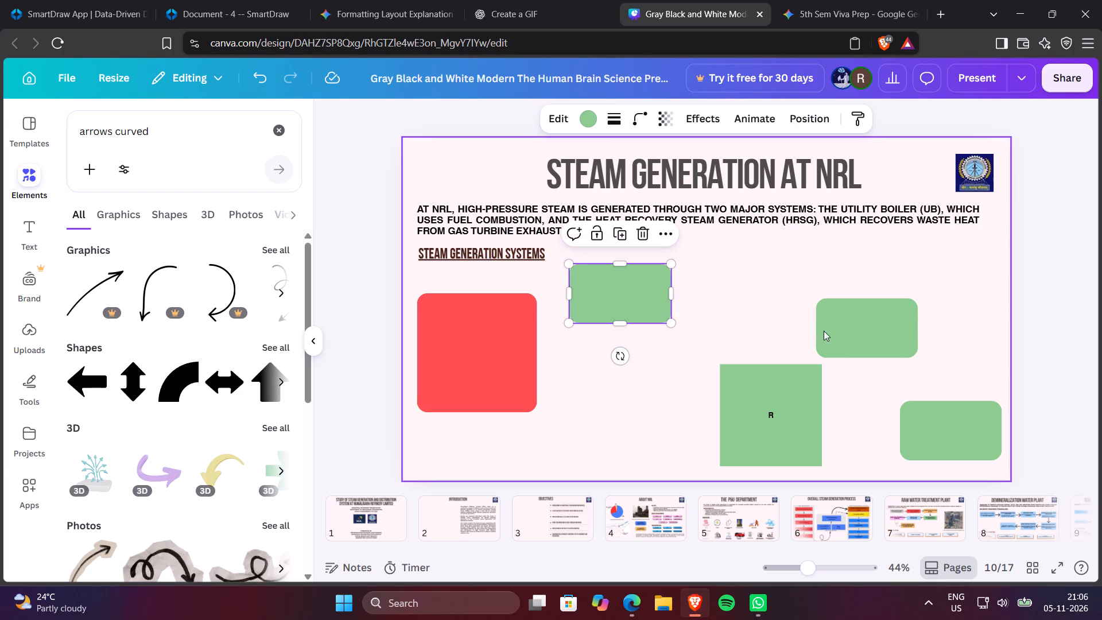
{"action": "left_click_drag", "start_coordinate": [880, 334], "coordinate": [628, 408]}
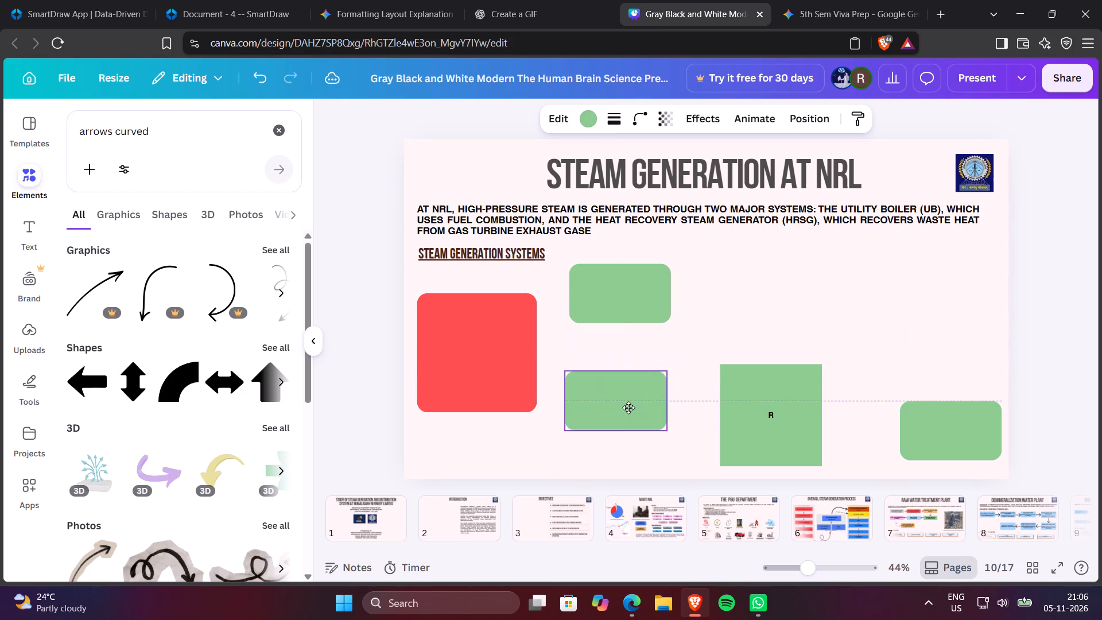
{"action": "left_click_drag", "start_coordinate": [628, 408], "coordinate": [627, 409]}
{"action": "left_click_drag", "start_coordinate": [619, 288], "coordinate": [622, 293]}
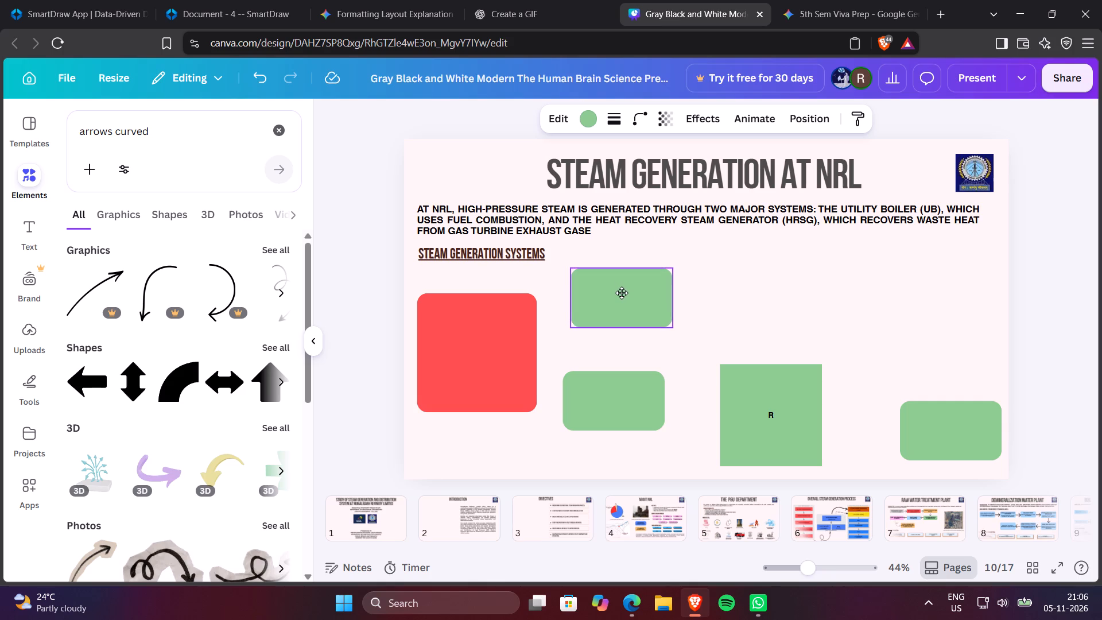
{"action": "left_click_drag", "start_coordinate": [622, 293], "coordinate": [612, 292]}
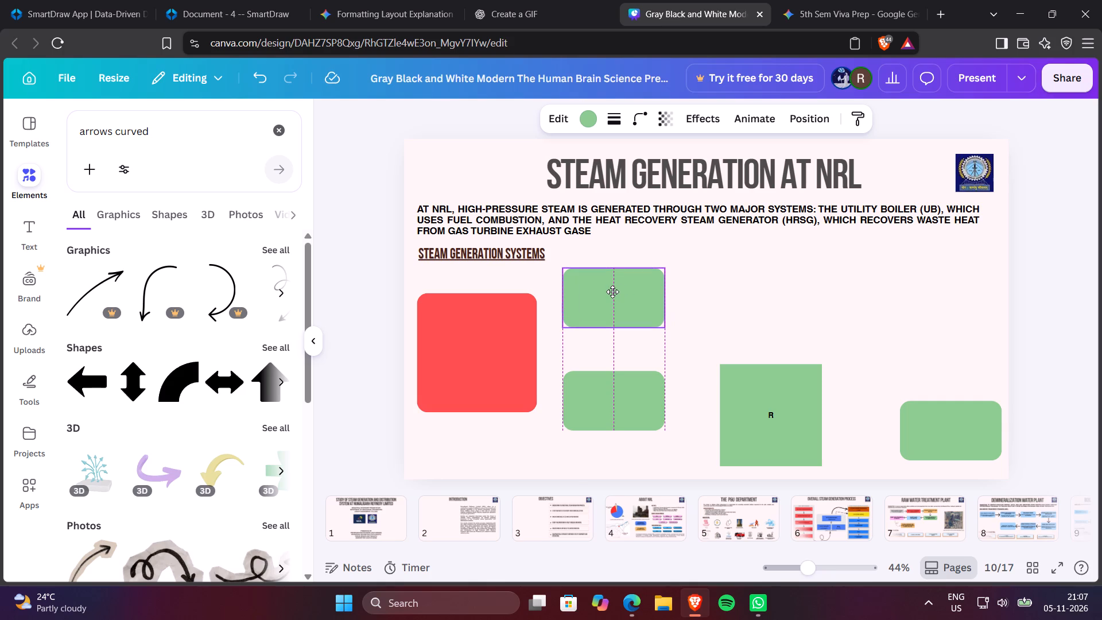
{"action": "left_click_drag", "start_coordinate": [612, 292], "coordinate": [612, 287]}
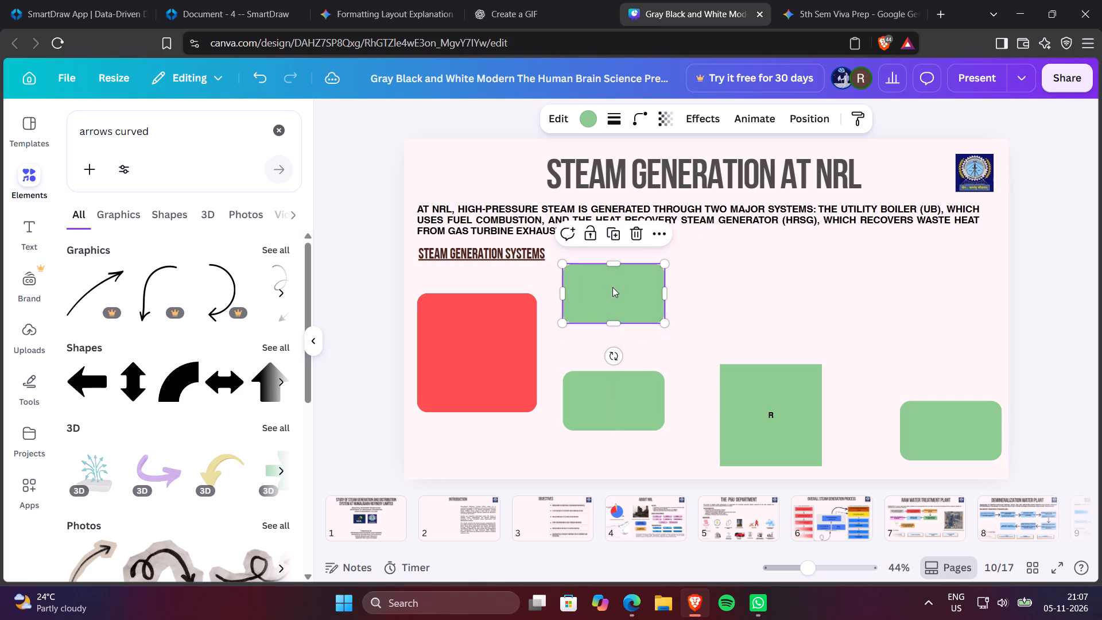
{"action": "left_click", "coordinate": [633, 417]}
{"action": "left_click", "coordinate": [739, 321]}
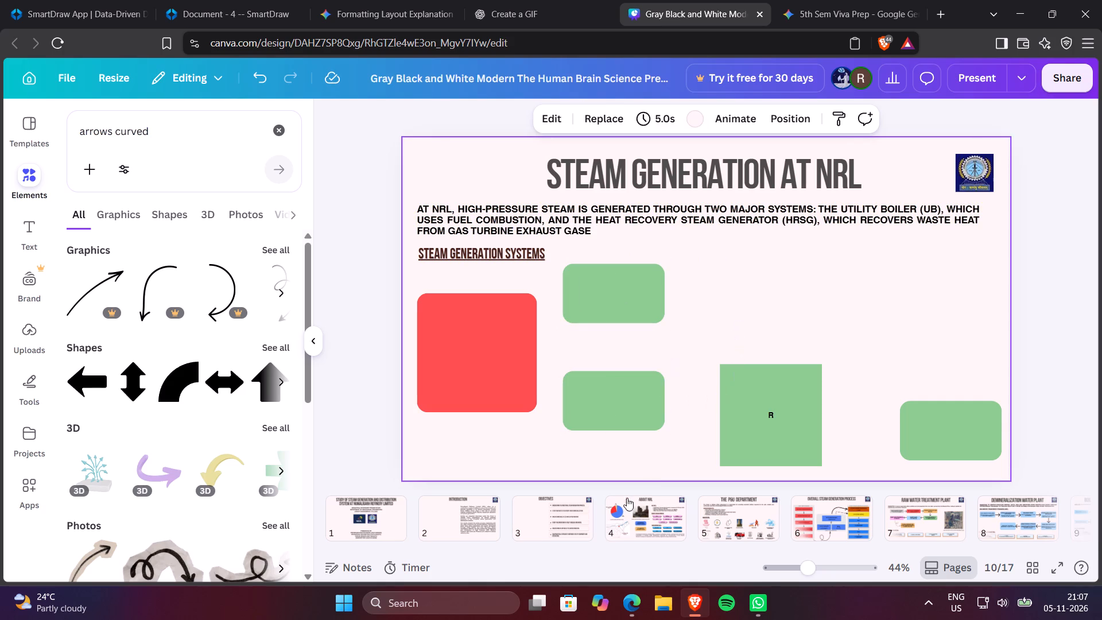
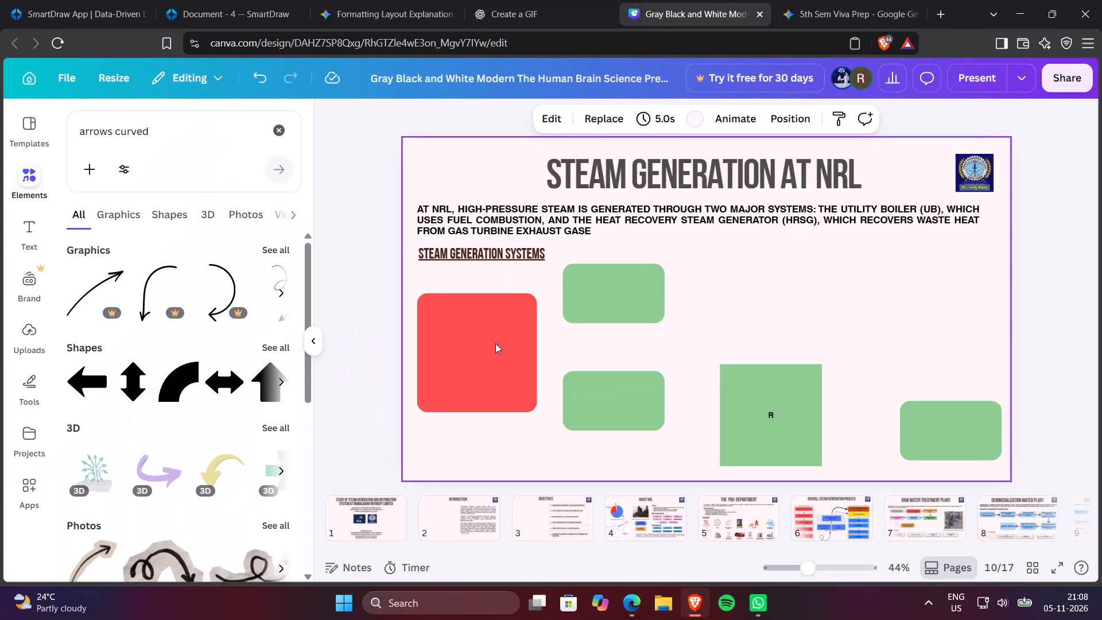
Paste the copied "Boiler Feed Water (BFW)" text into the upper green box and remove bold from its "Supplied through feedwater pumps" lines.
{"action": "left_click", "coordinate": [610, 293]}
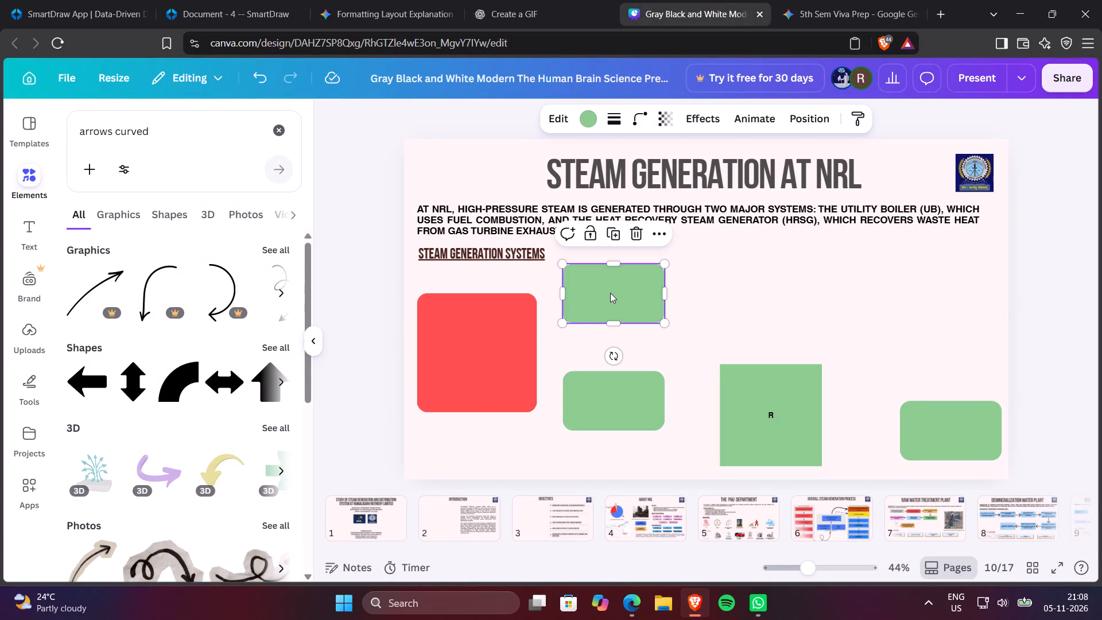
{"action": "left_click", "coordinate": [610, 293]}
{"action": "key", "text": "ctrl+v"}
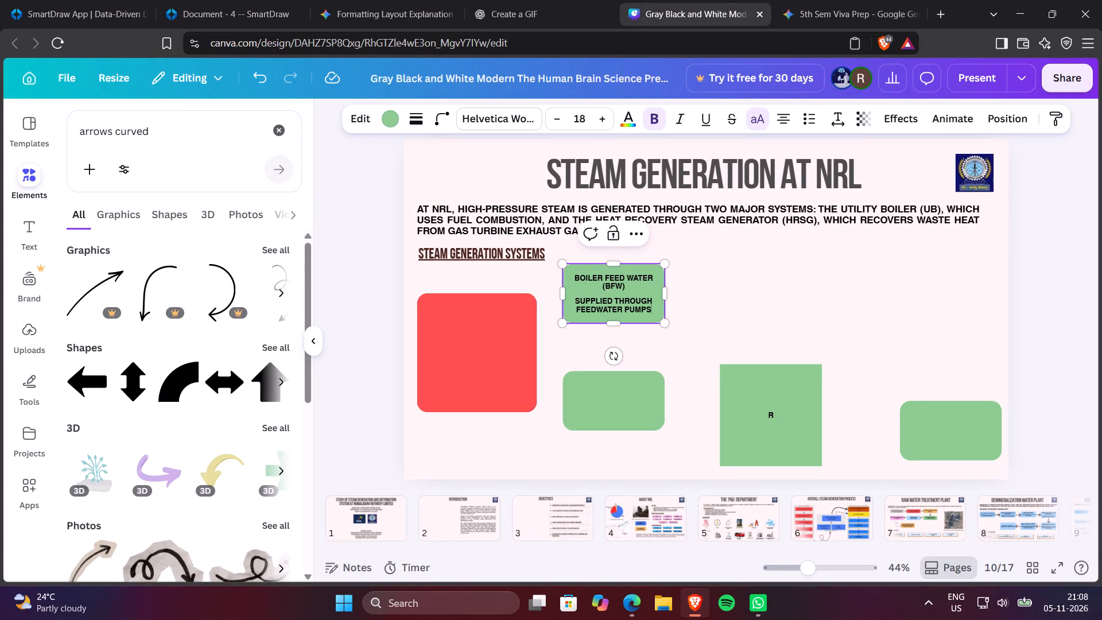
{"action": "left_click_drag", "start_coordinate": [575, 301], "coordinate": [608, 301]}
{"action": "left_click_drag", "start_coordinate": [608, 301], "coordinate": [653, 313]}
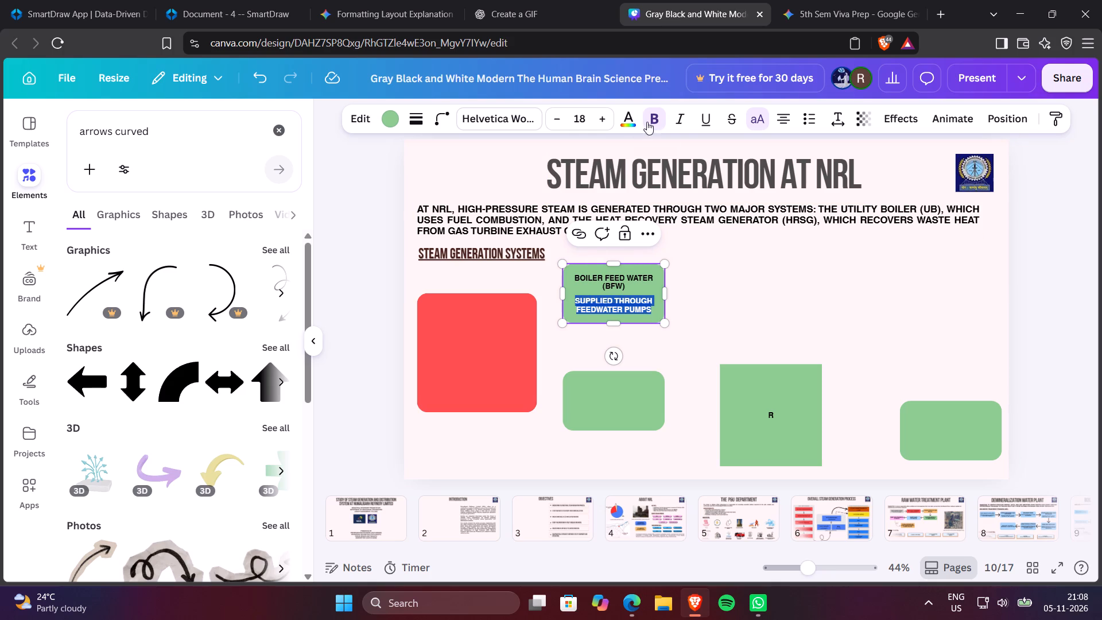
{"action": "left_click", "coordinate": [647, 122]}
{"action": "left_click", "coordinate": [721, 277]}
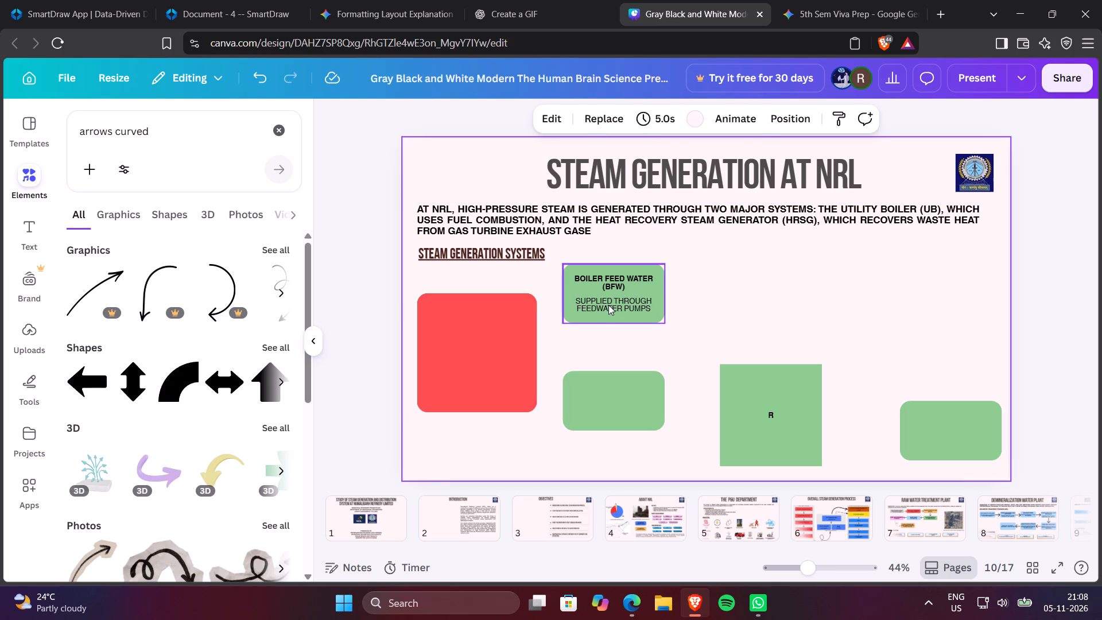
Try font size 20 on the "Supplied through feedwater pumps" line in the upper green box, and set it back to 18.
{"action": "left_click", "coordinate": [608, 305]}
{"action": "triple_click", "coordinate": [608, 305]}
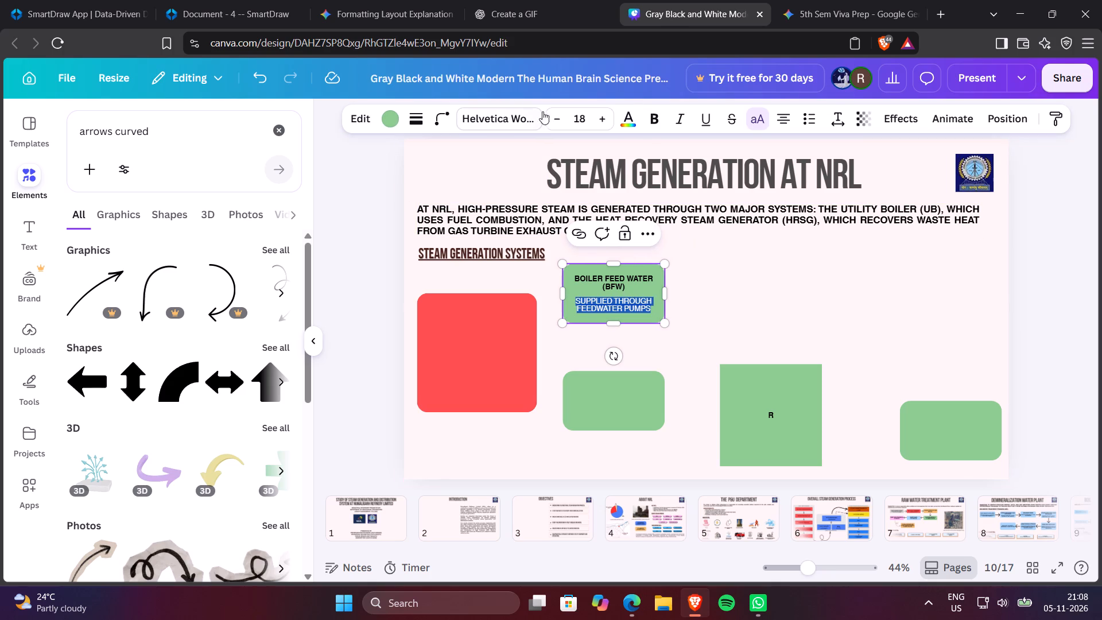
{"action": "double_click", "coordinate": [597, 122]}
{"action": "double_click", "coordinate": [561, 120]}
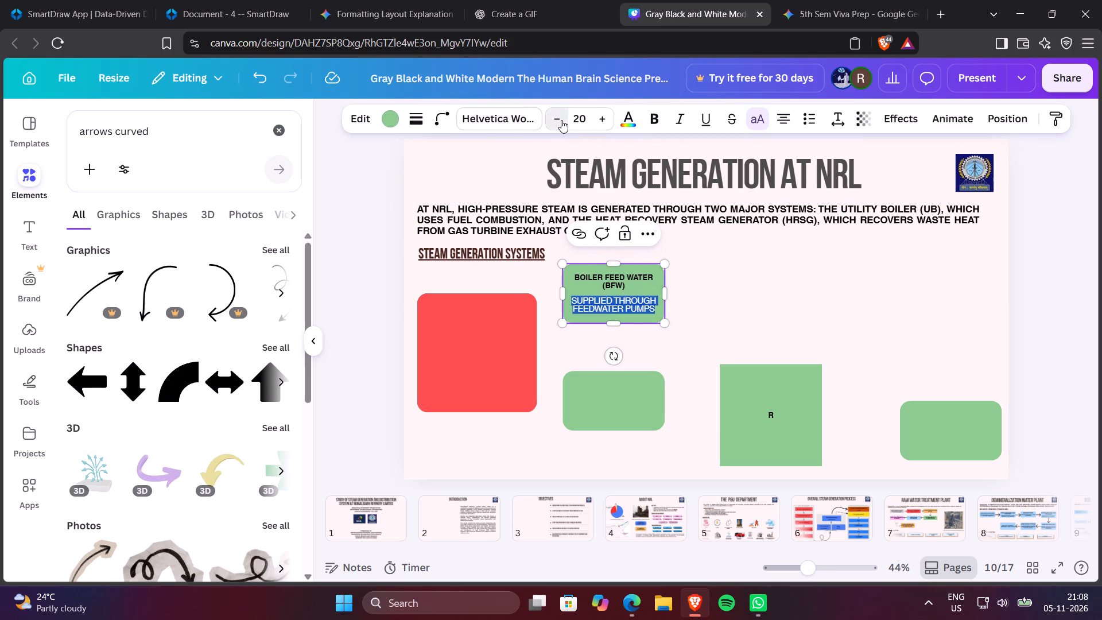
Set the bold "Boiler Feed Water (BFW)" heading in the upper green box to font size 20.
{"action": "triple_click", "coordinate": [607, 282]}
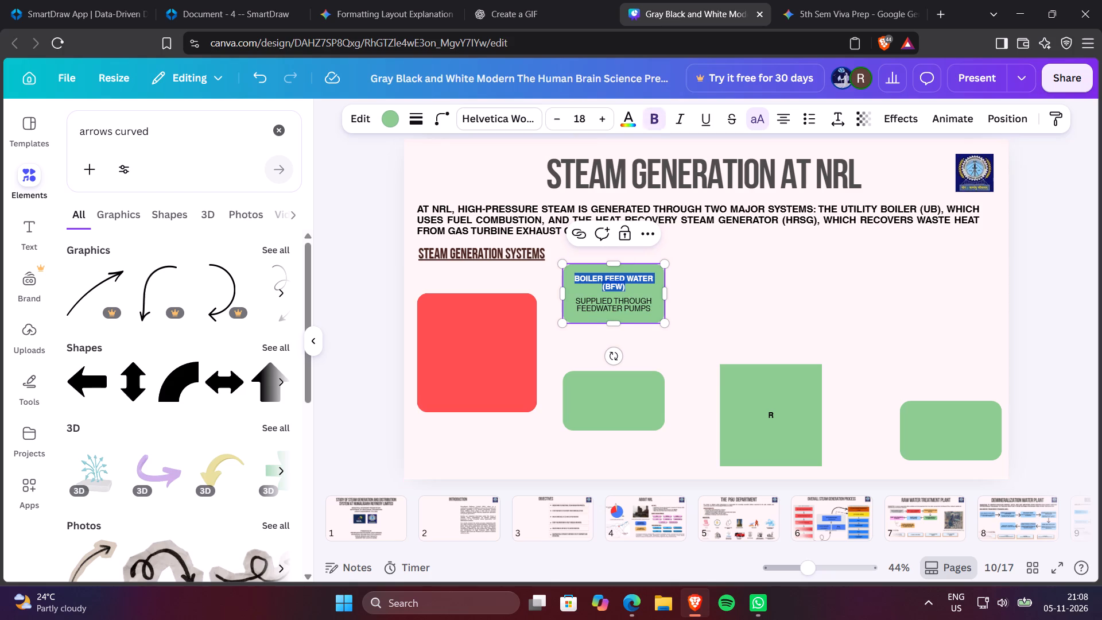
{"action": "double_click", "coordinate": [604, 119]}
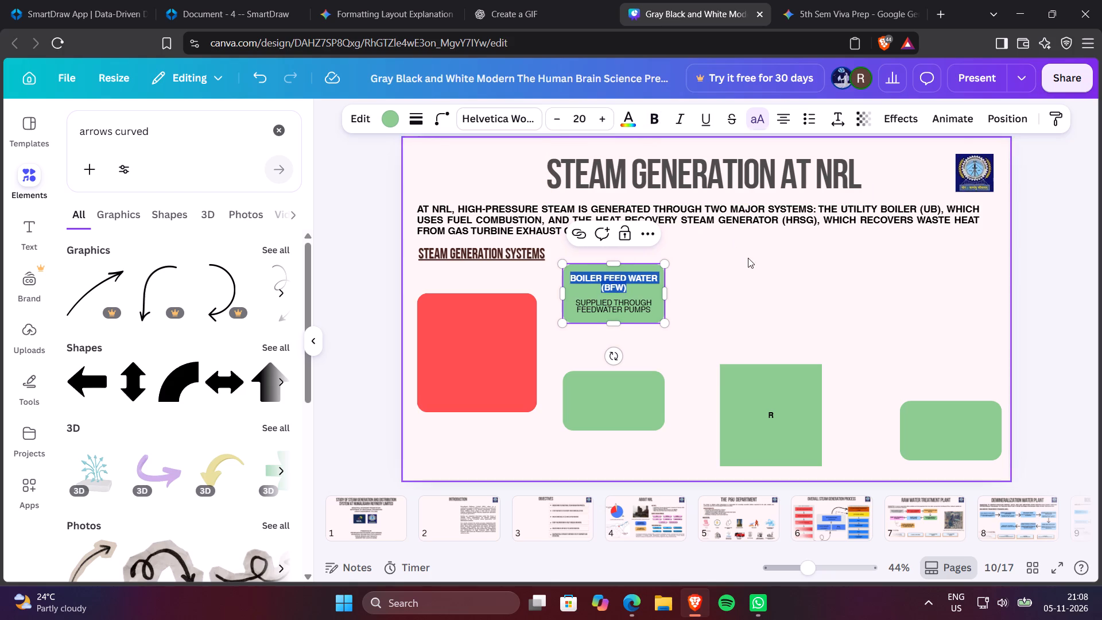
{"action": "left_click", "coordinate": [748, 258]}
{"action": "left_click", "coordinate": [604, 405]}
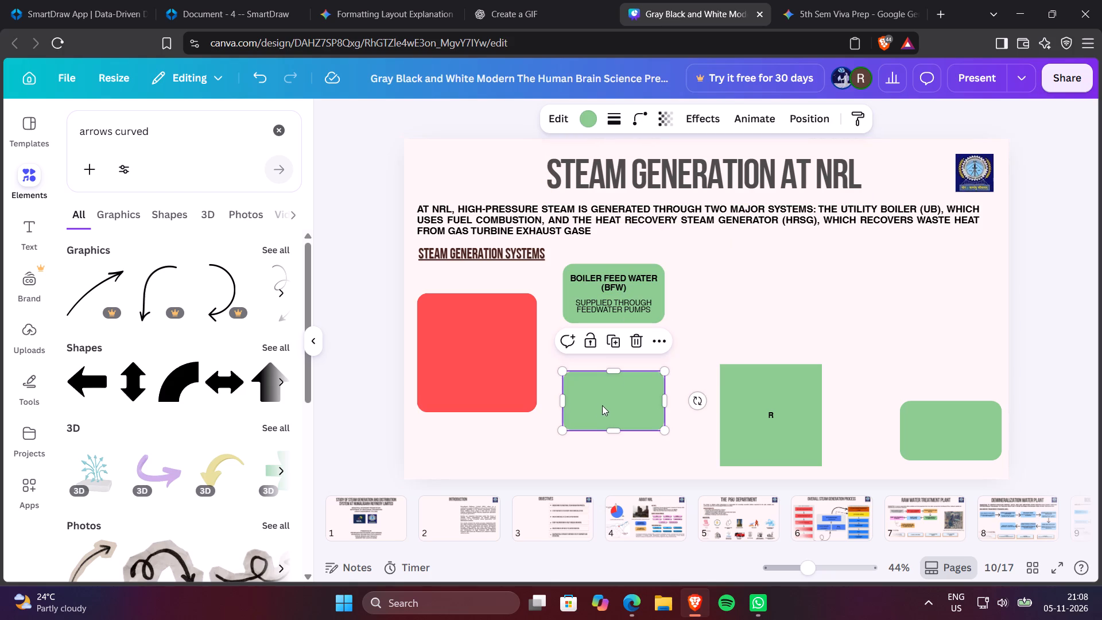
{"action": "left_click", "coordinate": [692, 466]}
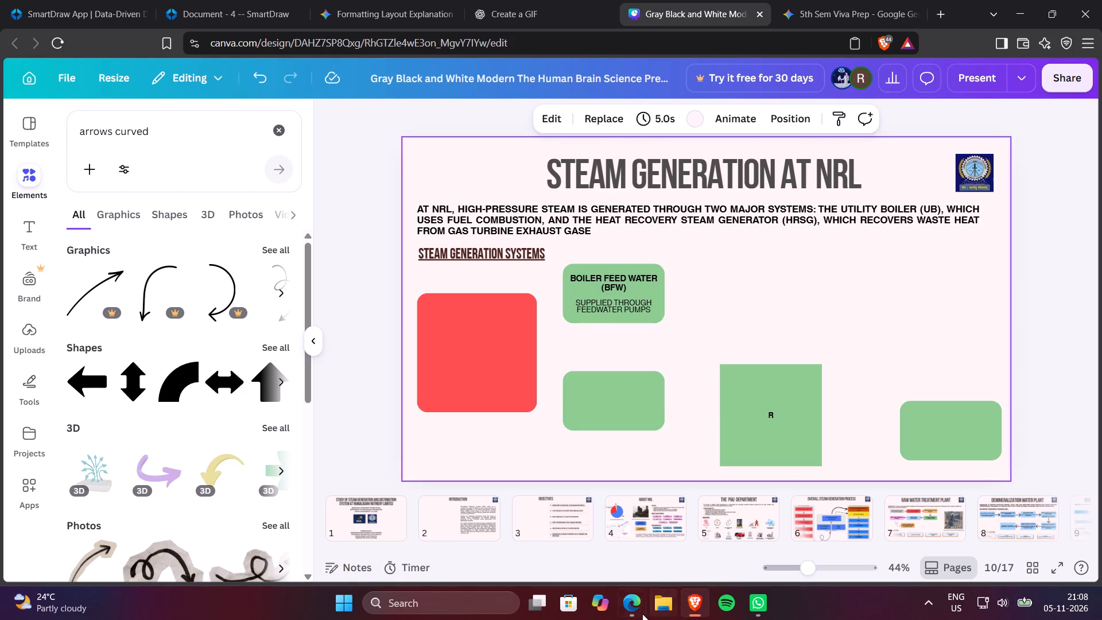
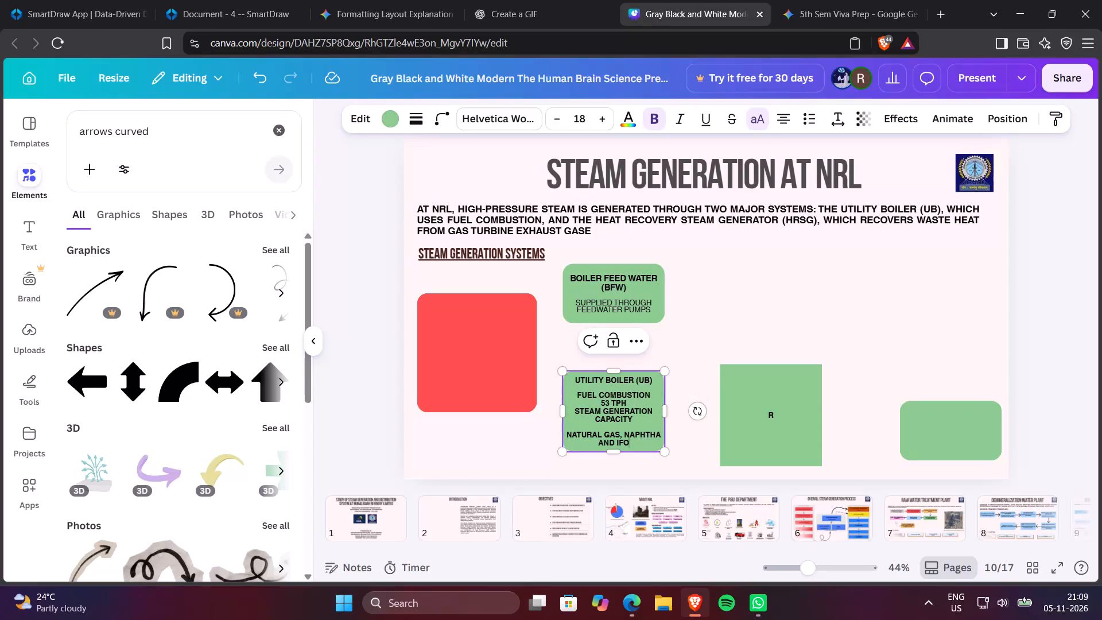
Remove the bold formatting from the details below the "Utility Boiler (UB)" heading in the lower green box.
{"action": "left_click_drag", "start_coordinate": [575, 393], "coordinate": [636, 443]}
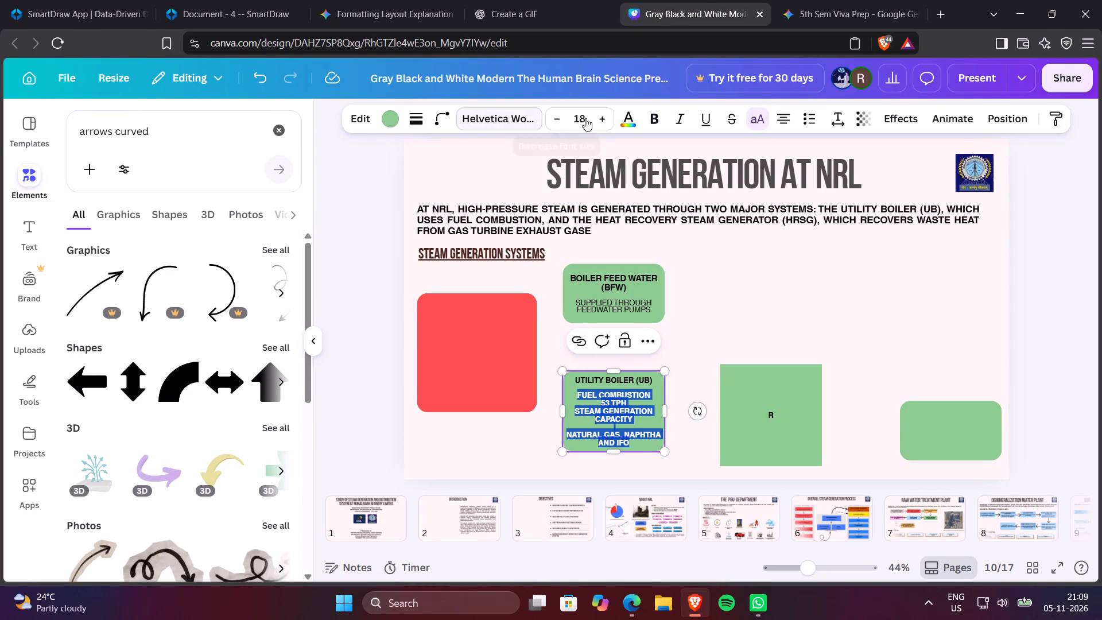
{"action": "left_click", "coordinate": [652, 123]}
{"action": "left_click", "coordinate": [652, 123]}
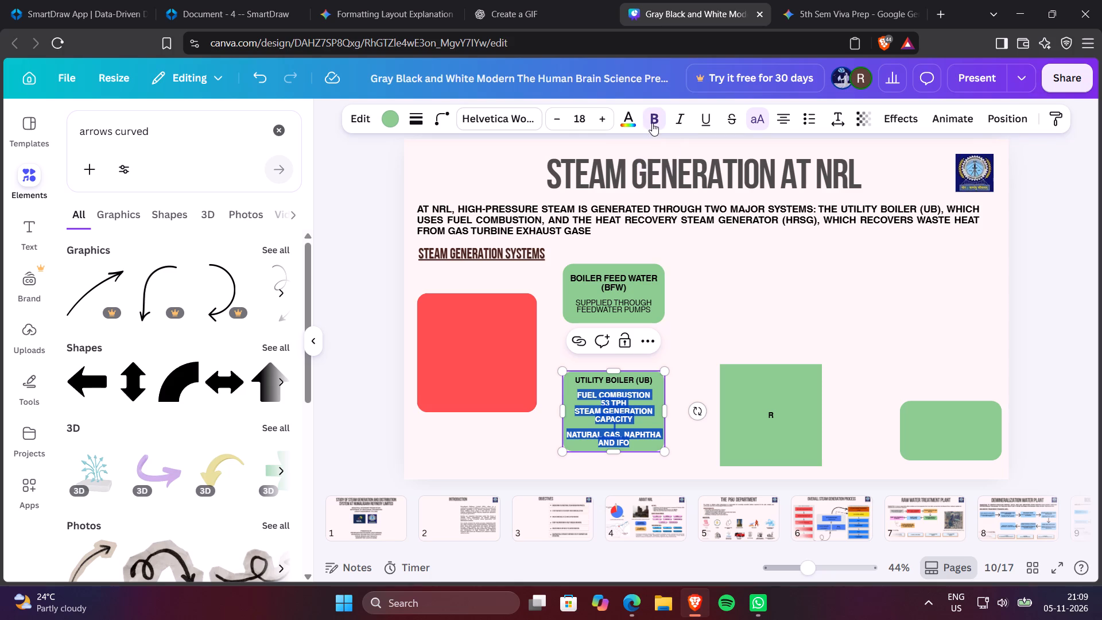
Set the "Utility Boiler (UB)" heading in the lower green box to font size 20.
{"action": "double_click", "coordinate": [620, 381]}
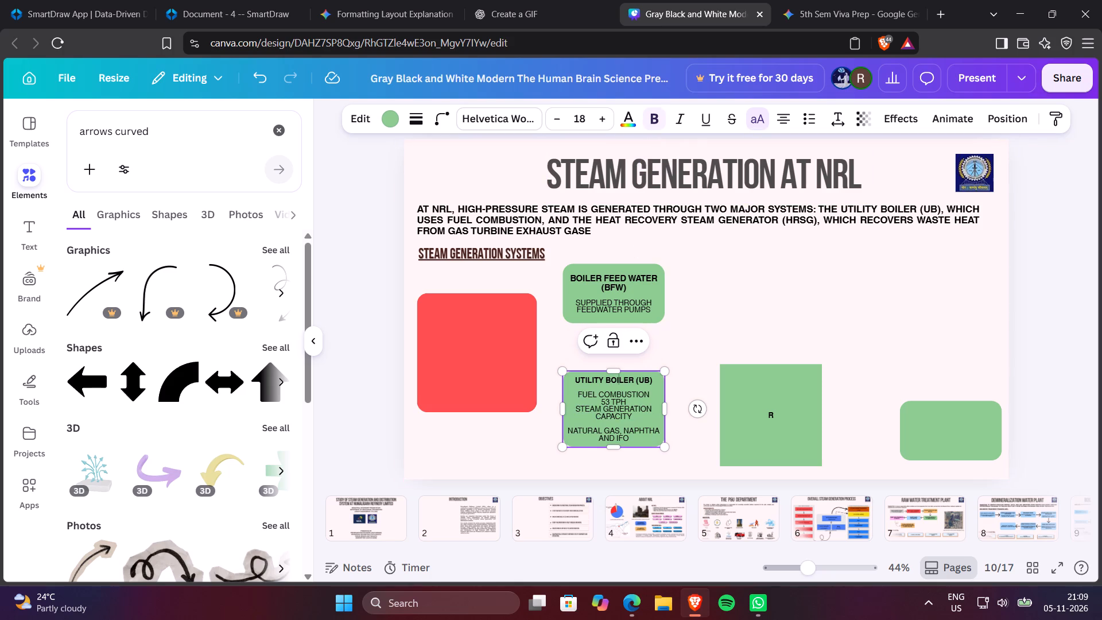
{"action": "left_click", "coordinate": [620, 381]}
{"action": "double_click", "coordinate": [605, 116]}
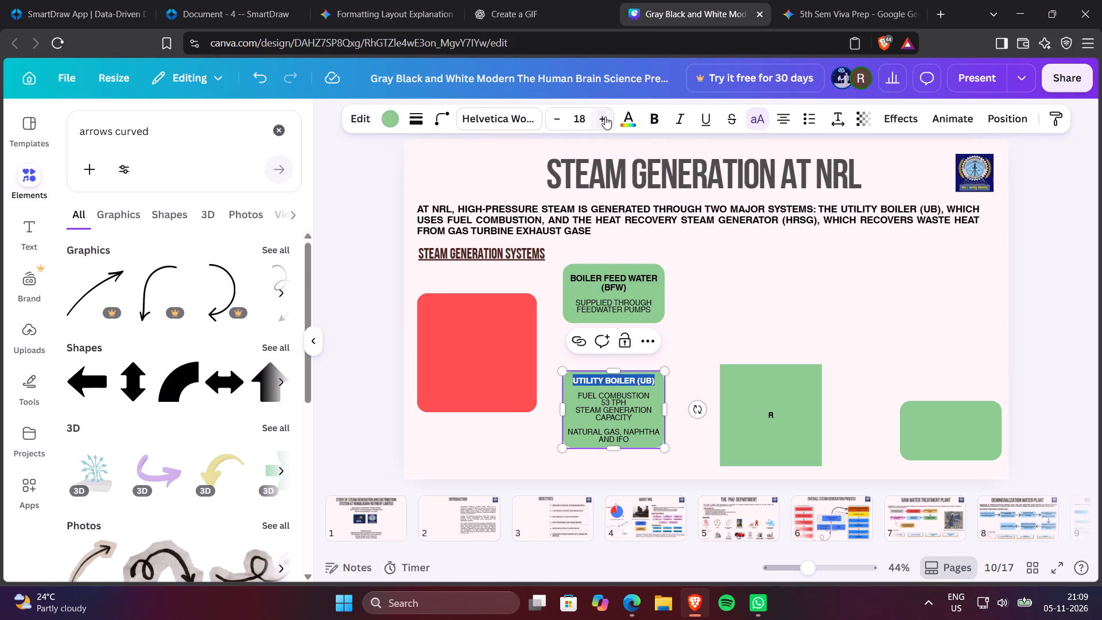
{"action": "left_click", "coordinate": [616, 276]}
{"action": "left_click", "coordinate": [616, 279]}
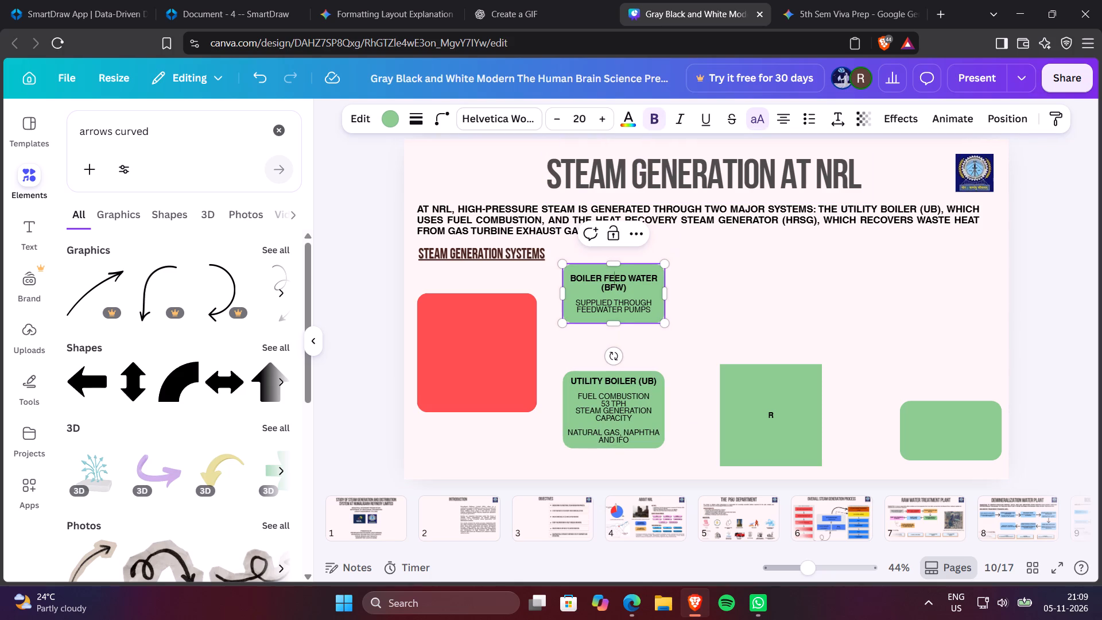
{"action": "left_click", "coordinate": [717, 300]}
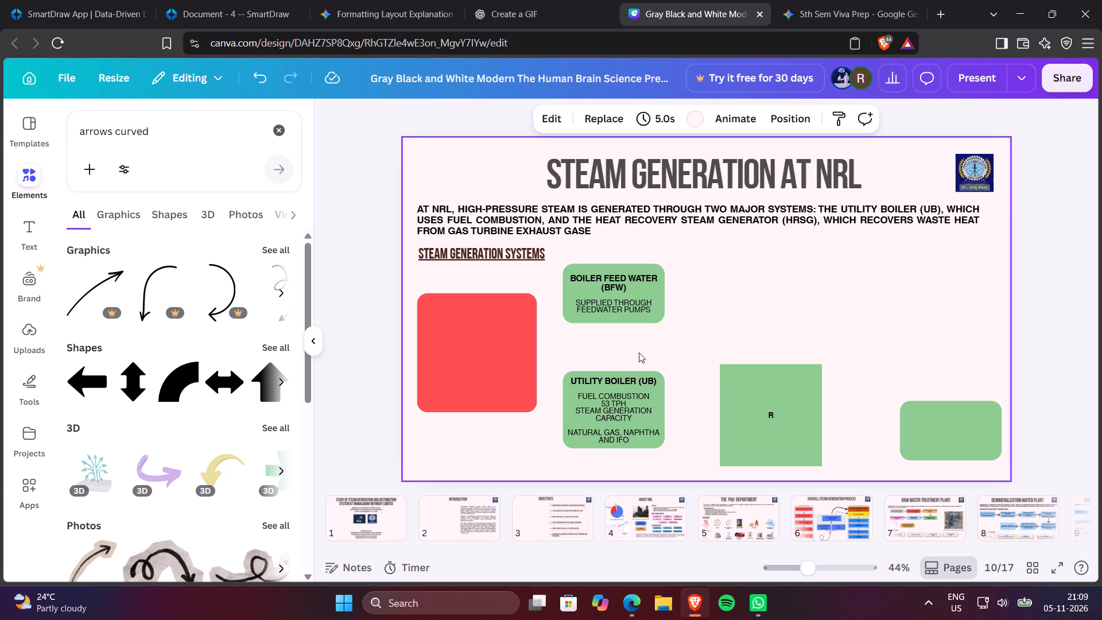
Move the Utility Boiler box slightly up and the Boiler Feed Water box slightly down, keeping them aligned in one column.
{"action": "left_click_drag", "start_coordinate": [619, 417], "coordinate": [619, 406]}
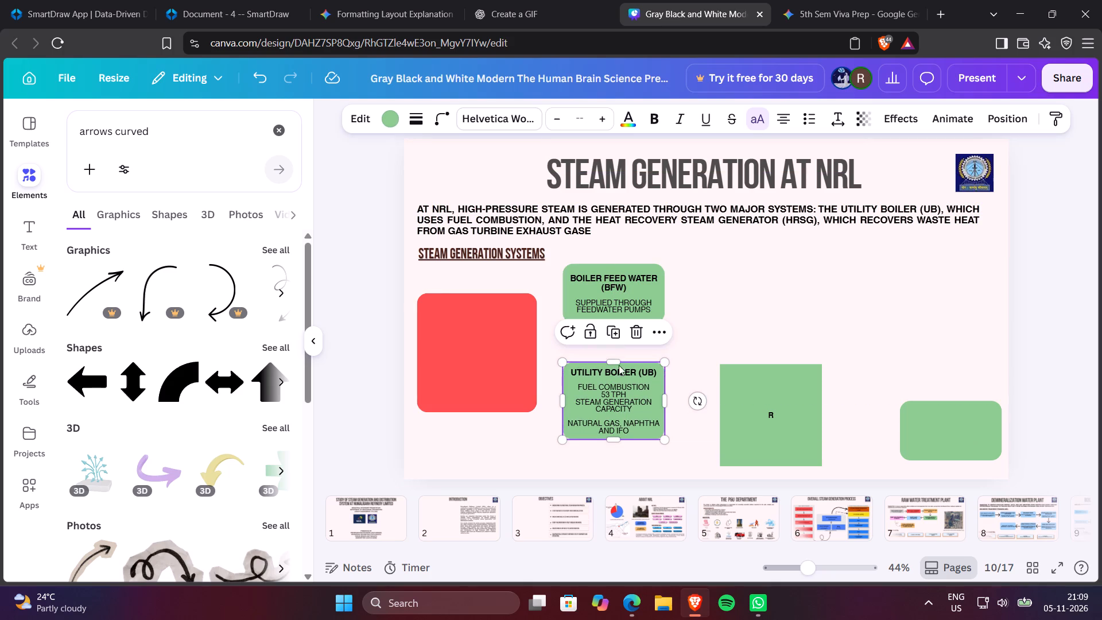
{"action": "left_click_drag", "start_coordinate": [614, 299], "coordinate": [612, 304]}
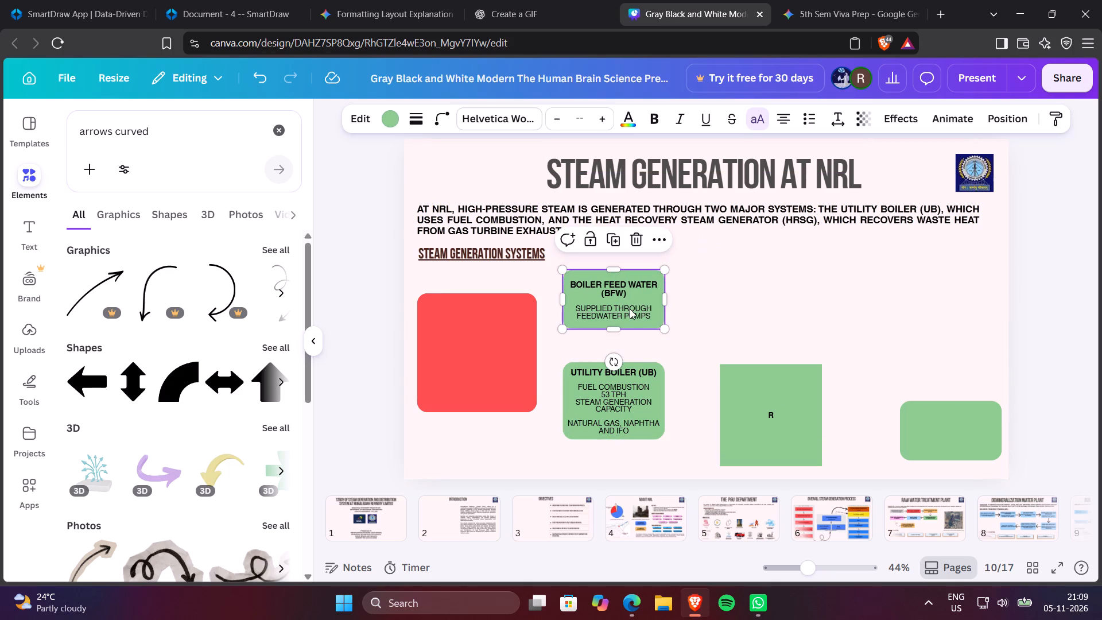
{"action": "left_click", "coordinate": [720, 344]}
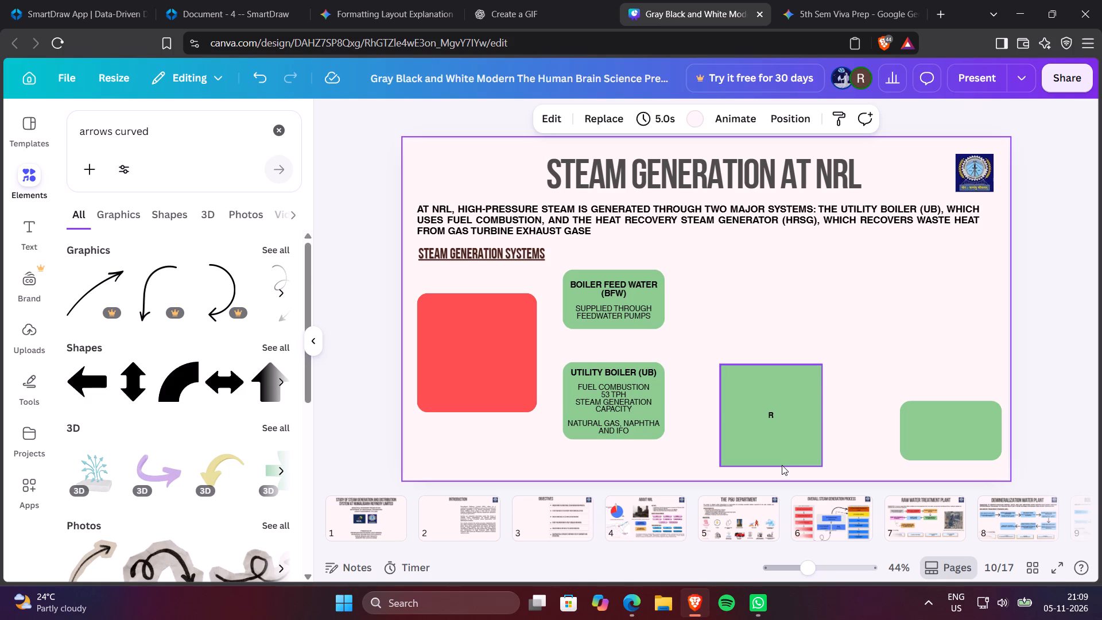
Cut the Boiler Feed Water (BFW) text from the upper green box and paste it into the red box.
{"action": "double_click", "coordinate": [614, 304]}
{"action": "left_click_drag", "start_coordinate": [569, 281], "coordinate": [579, 288]}
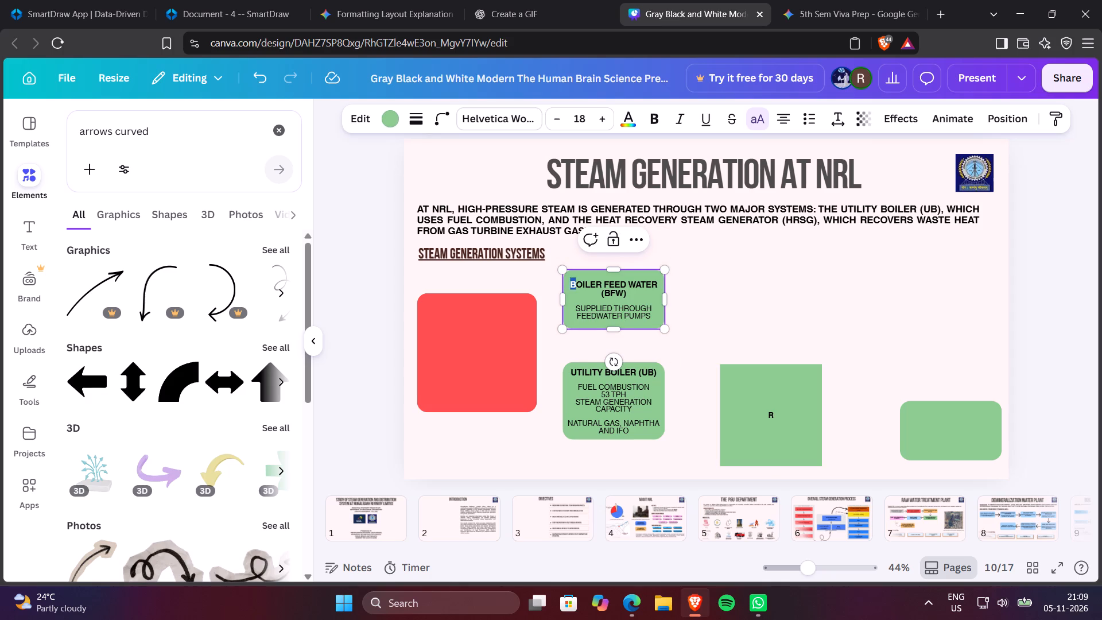
{"action": "left_click_drag", "start_coordinate": [579, 288], "coordinate": [650, 320]}
{"action": "right_click", "coordinate": [638, 306]}
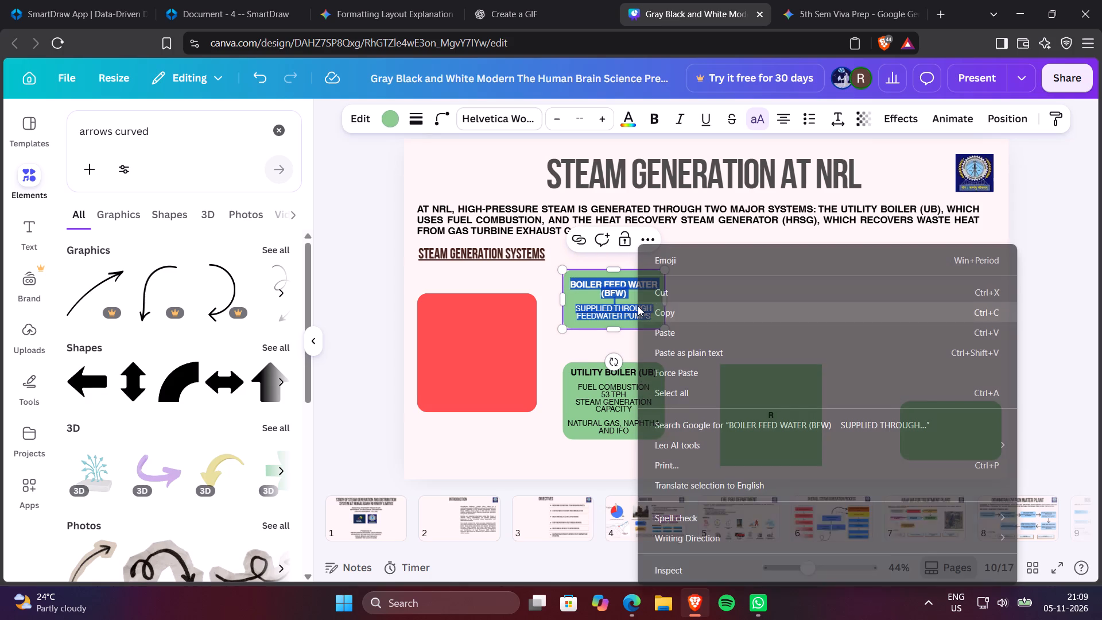
{"action": "left_click", "coordinate": [662, 289]}
{"action": "triple_click", "coordinate": [446, 331]}
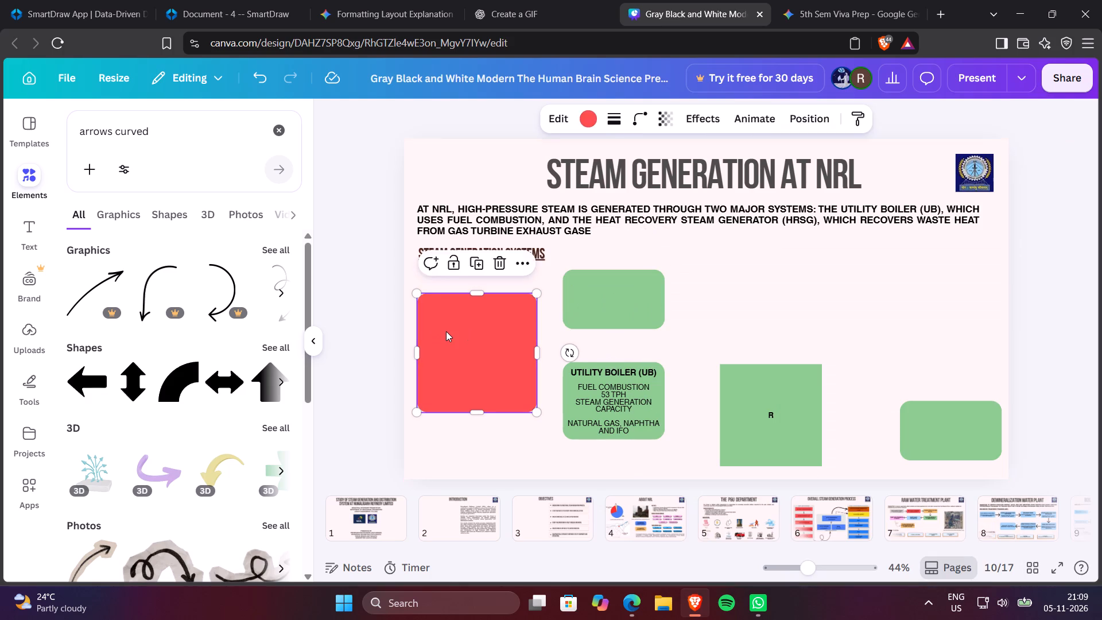
{"action": "key", "text": "ctrl+v"}
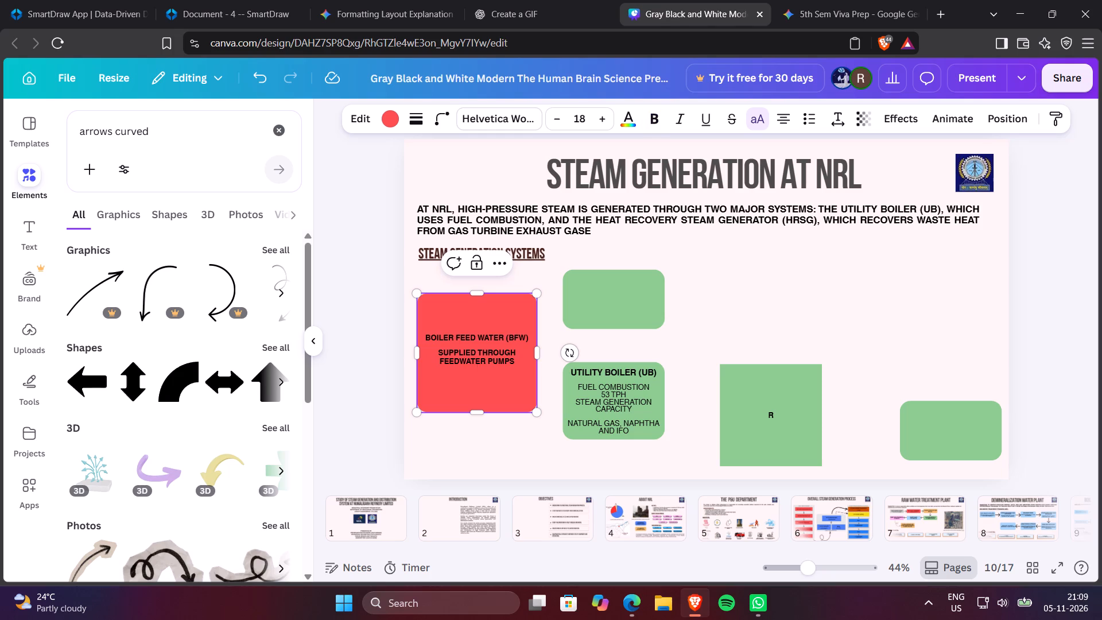
Set the "Boiler Feed Water (BFW)" heading in the red box to font size 26.
{"action": "left_click", "coordinate": [468, 359]}
{"action": "left_click", "coordinate": [470, 334]}
{"action": "triple_click", "coordinate": [470, 334]}
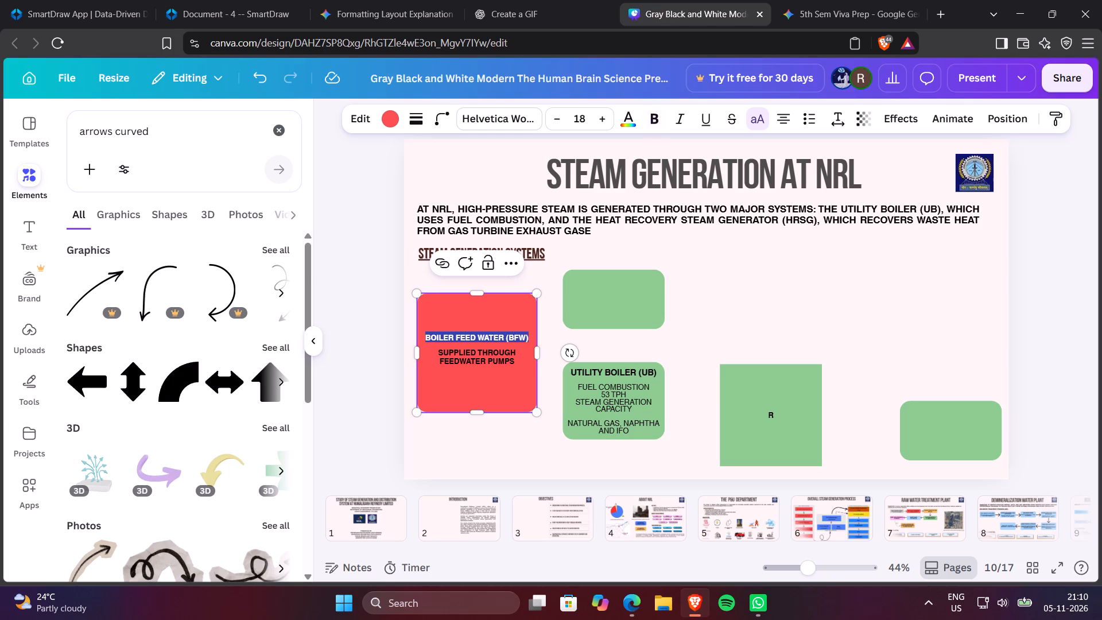
{"action": "triple_click", "coordinate": [597, 114]}
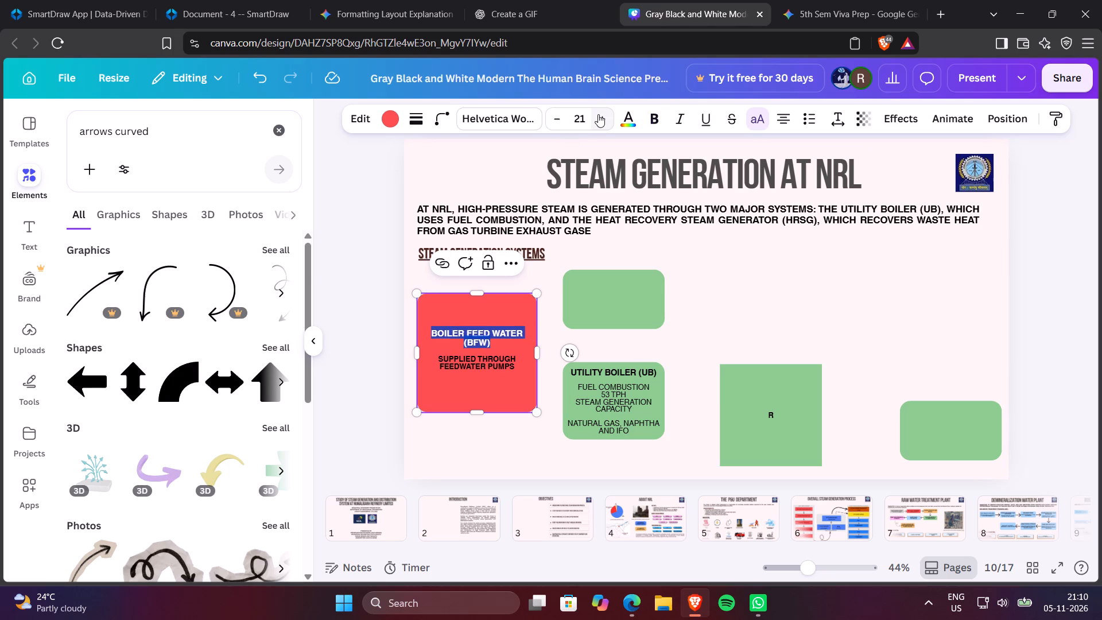
{"action": "triple_click", "coordinate": [598, 114]}
{"action": "left_click", "coordinate": [598, 114]}
{"action": "left_click", "coordinate": [598, 114]}
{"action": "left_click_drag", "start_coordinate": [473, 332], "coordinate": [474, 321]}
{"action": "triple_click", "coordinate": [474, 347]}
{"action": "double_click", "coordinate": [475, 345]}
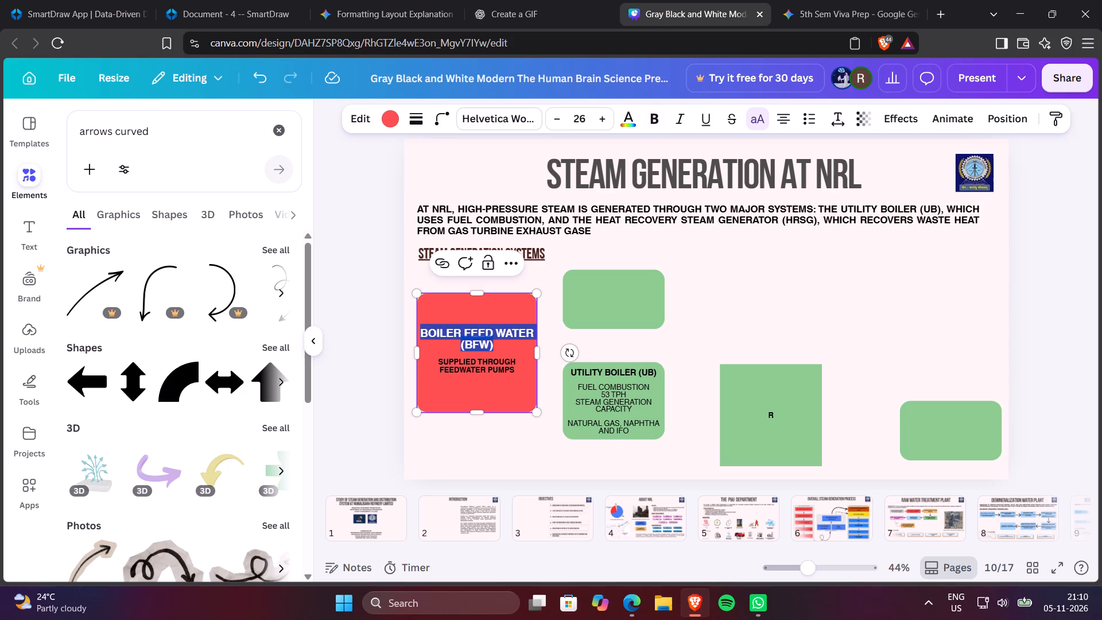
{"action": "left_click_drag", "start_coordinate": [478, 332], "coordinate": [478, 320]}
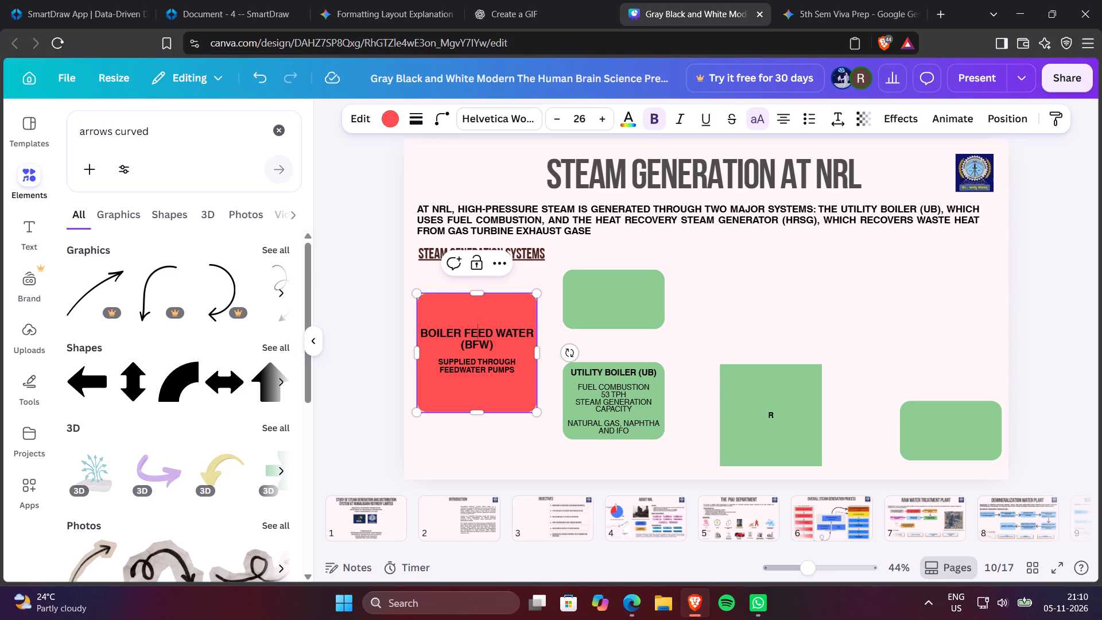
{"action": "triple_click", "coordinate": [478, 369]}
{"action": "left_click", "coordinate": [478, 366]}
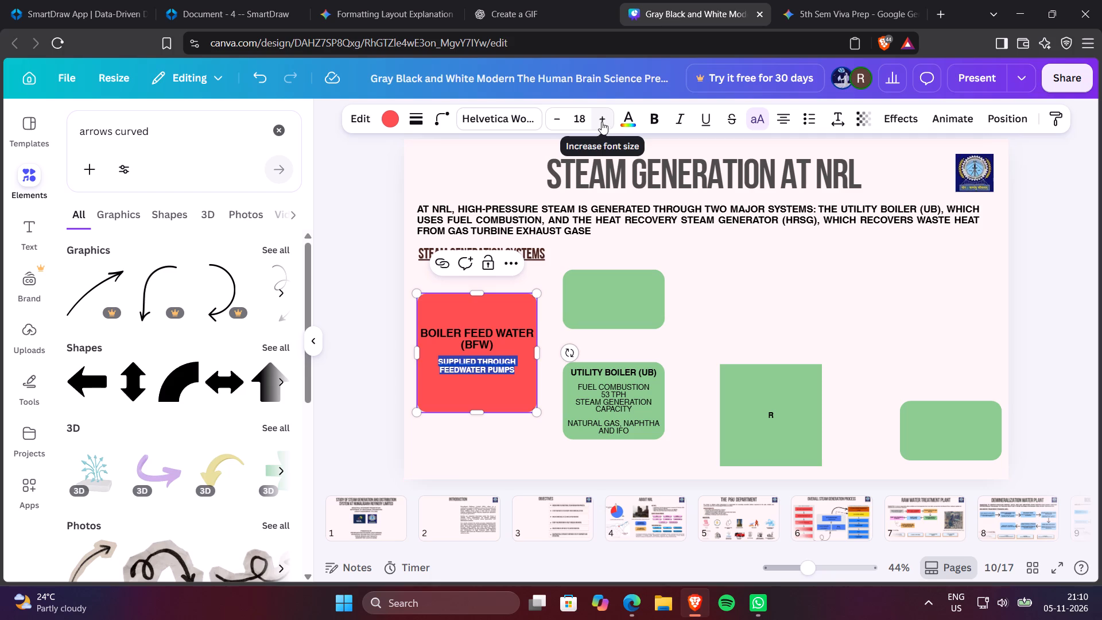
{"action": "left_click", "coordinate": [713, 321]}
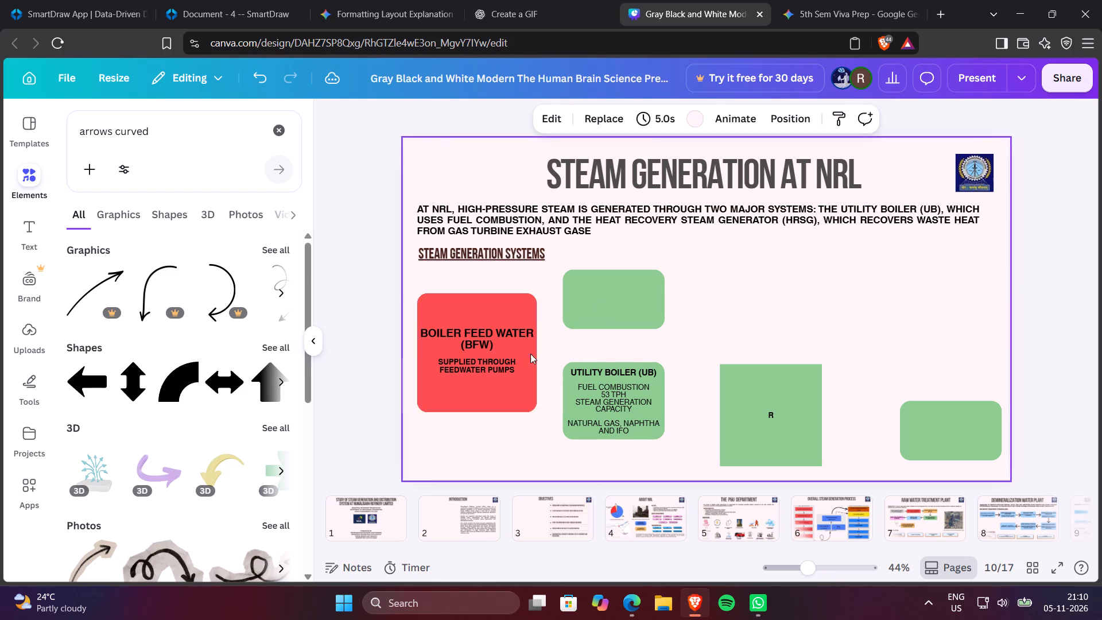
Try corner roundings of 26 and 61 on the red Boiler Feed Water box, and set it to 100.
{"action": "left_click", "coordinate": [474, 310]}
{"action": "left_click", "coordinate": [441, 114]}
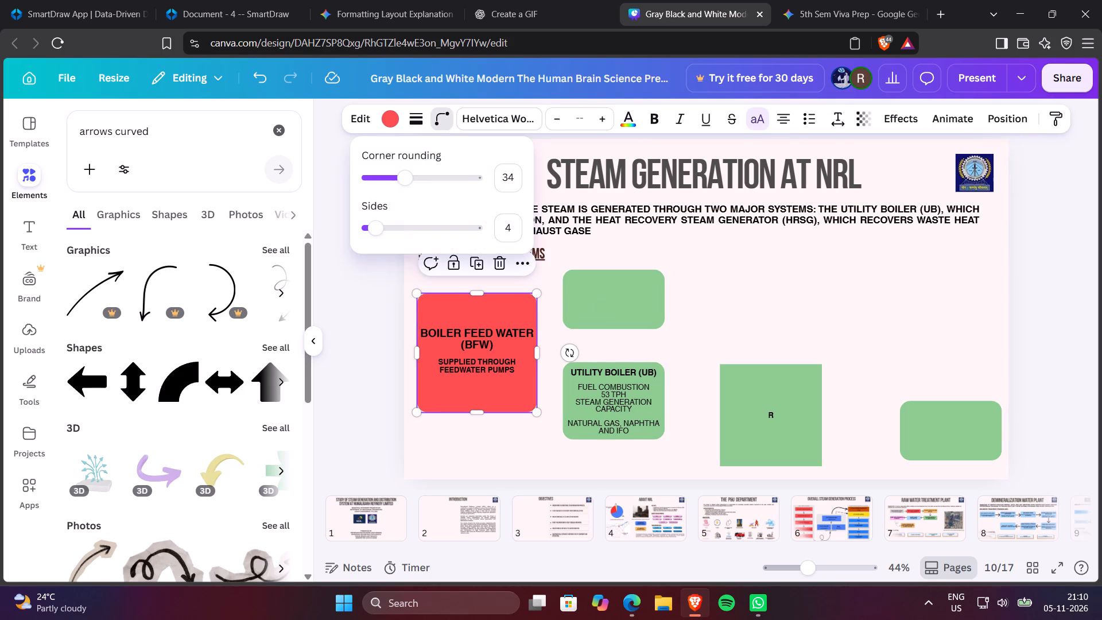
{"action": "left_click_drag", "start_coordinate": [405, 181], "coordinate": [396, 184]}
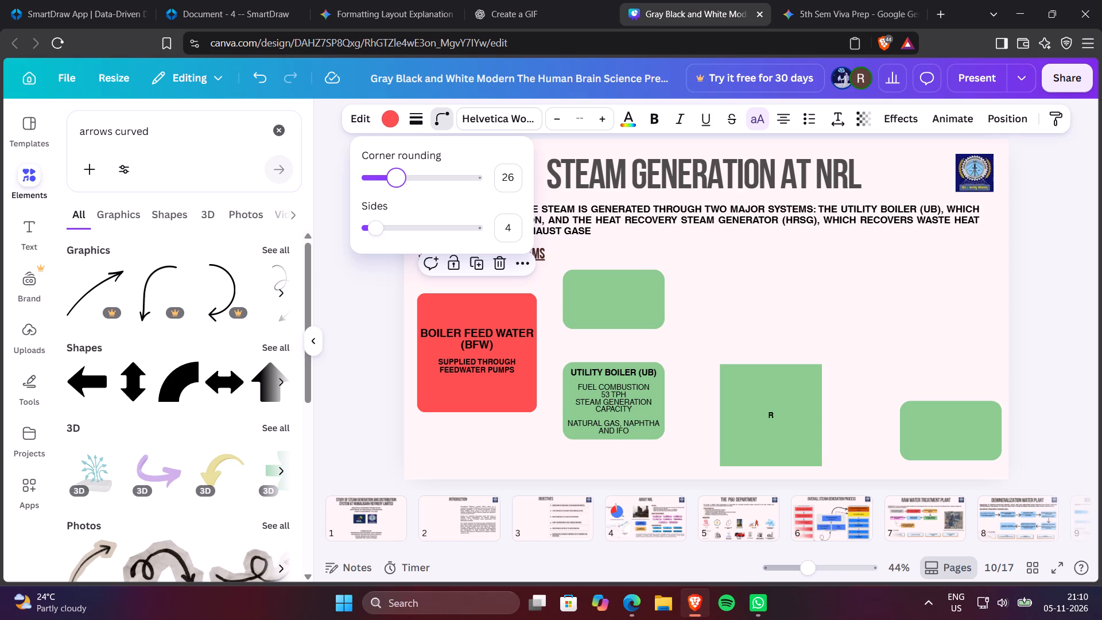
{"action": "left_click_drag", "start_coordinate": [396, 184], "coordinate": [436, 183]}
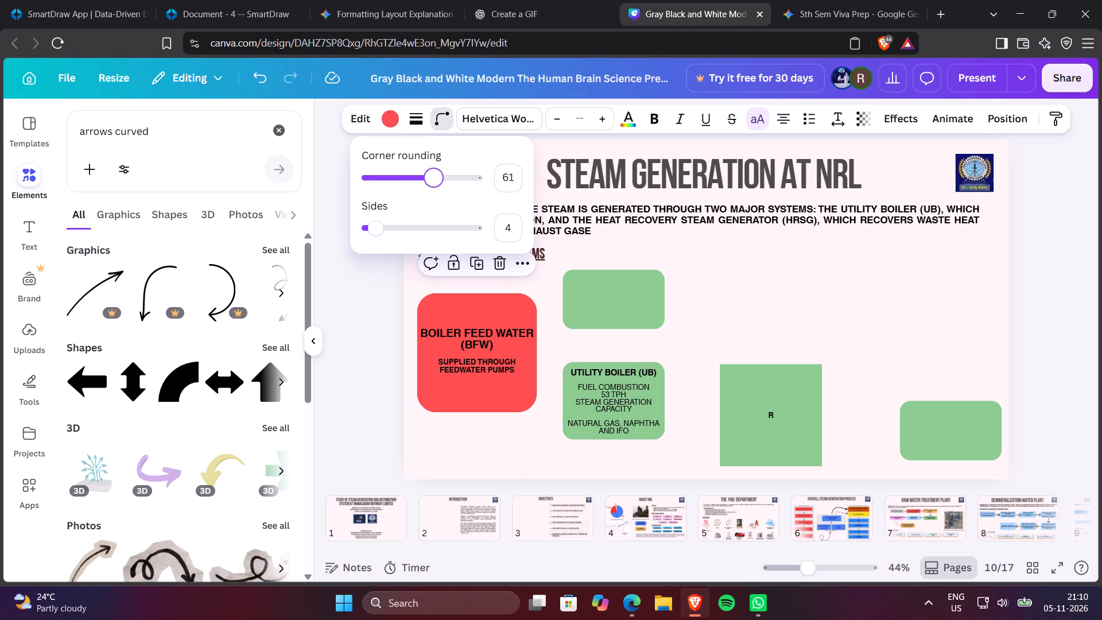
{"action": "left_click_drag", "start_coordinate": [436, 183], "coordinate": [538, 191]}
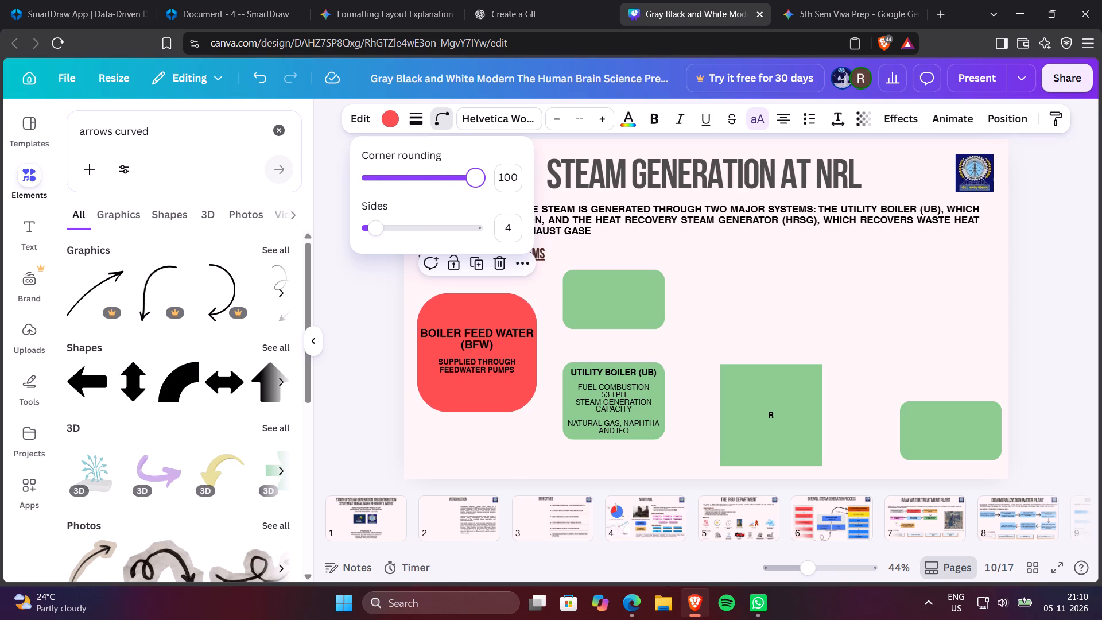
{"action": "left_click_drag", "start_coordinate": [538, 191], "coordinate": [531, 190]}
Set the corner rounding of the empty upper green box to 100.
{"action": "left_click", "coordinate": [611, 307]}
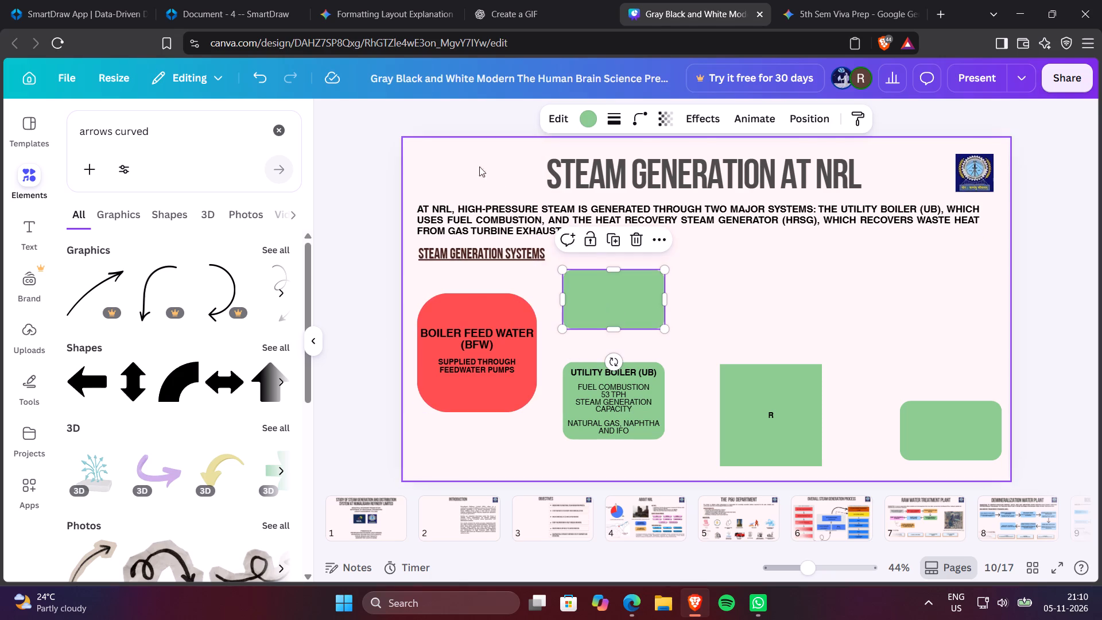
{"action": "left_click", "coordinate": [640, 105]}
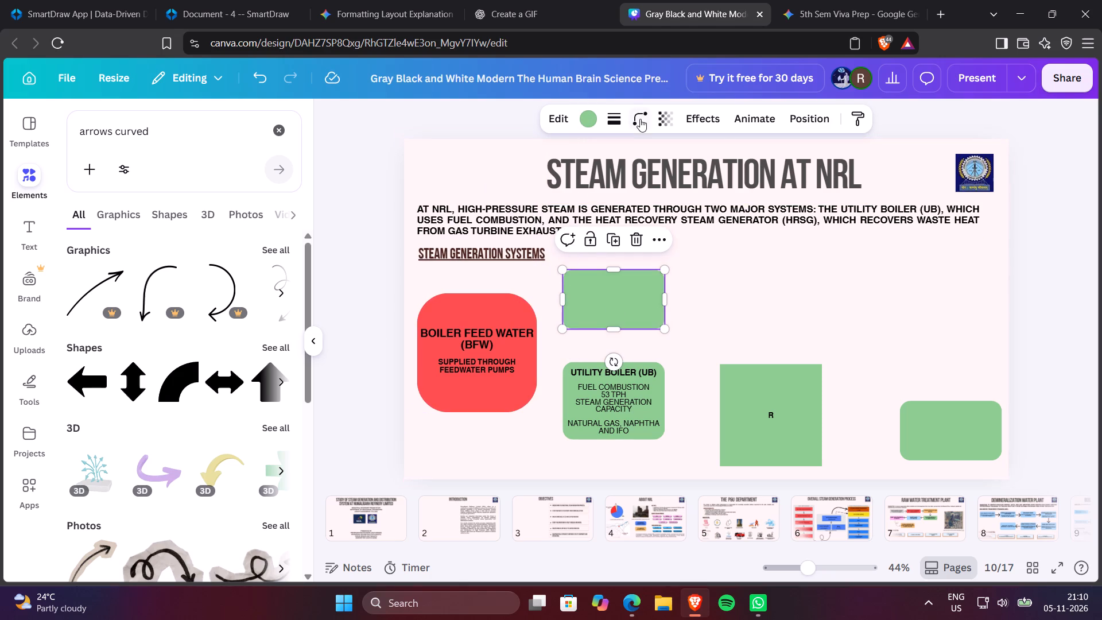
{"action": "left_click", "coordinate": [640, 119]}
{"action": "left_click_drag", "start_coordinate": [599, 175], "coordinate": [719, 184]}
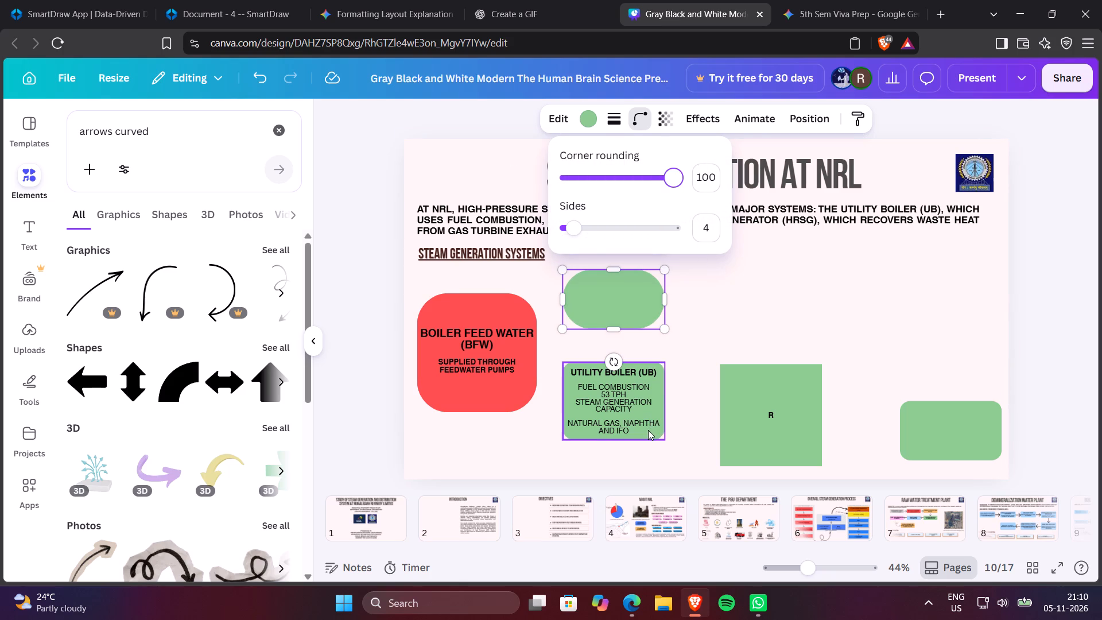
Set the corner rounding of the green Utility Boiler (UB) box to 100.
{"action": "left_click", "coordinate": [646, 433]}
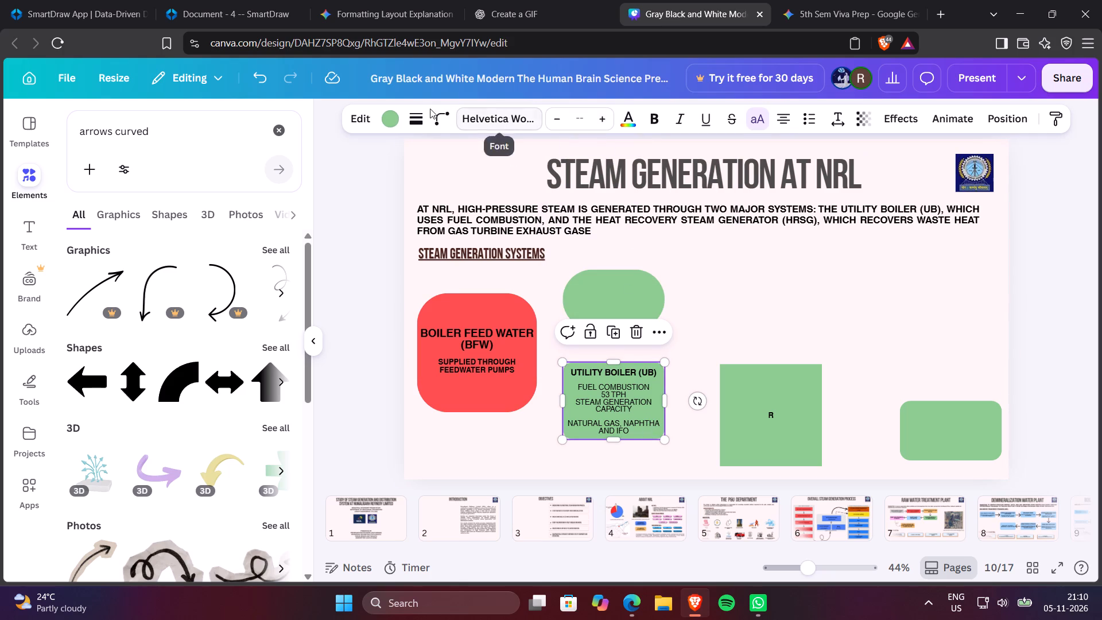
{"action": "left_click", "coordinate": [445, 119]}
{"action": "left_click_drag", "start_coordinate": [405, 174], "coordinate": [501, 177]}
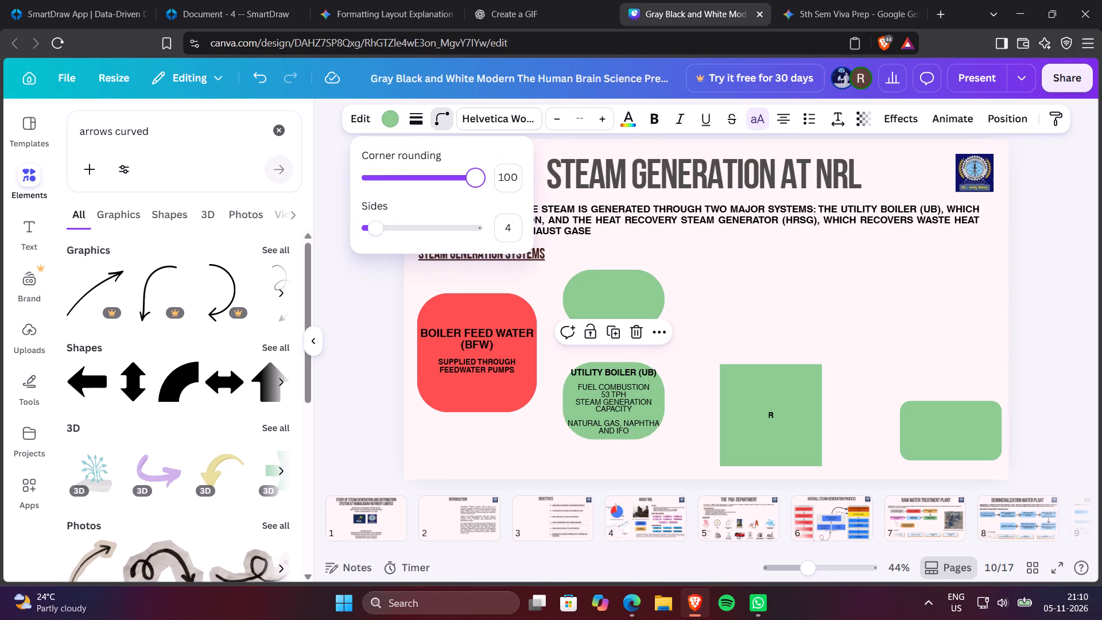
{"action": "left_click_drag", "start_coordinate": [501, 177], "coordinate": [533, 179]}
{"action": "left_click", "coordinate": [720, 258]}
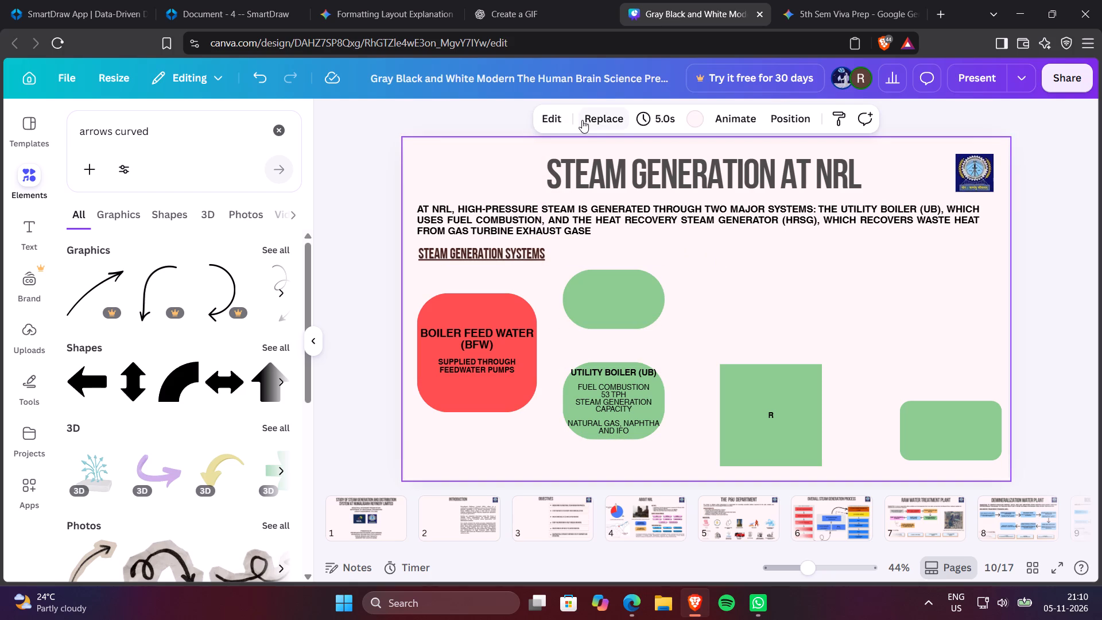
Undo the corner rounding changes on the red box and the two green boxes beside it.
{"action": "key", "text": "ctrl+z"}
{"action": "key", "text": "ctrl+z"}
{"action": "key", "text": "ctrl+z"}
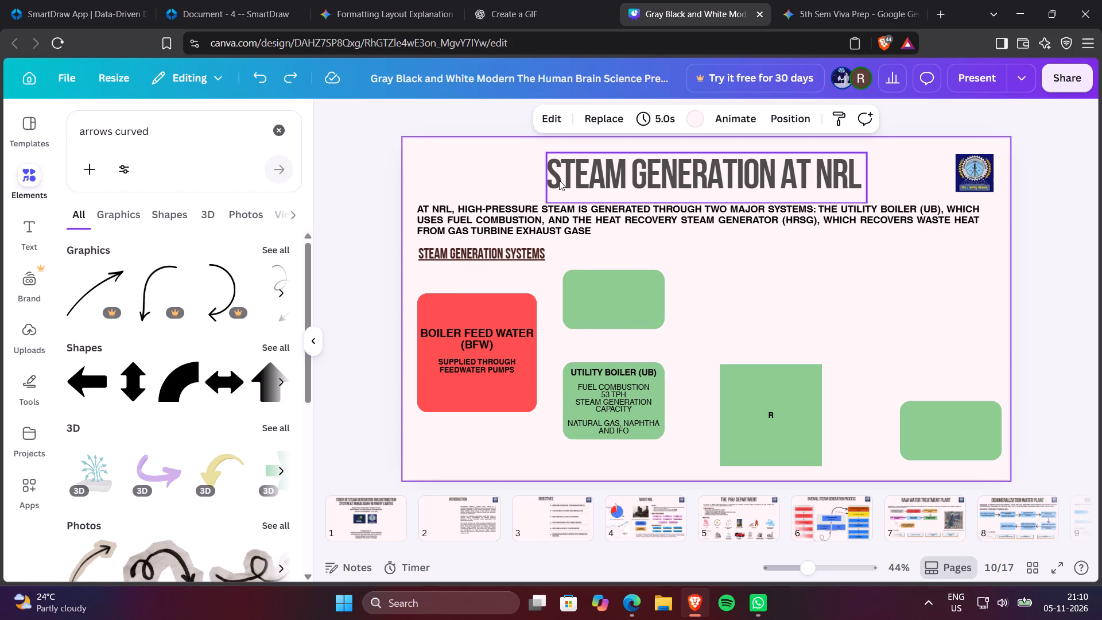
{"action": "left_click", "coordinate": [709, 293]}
Move the whole Utility Boiler (UB) text from the lower green box into the empty green box above it.
{"action": "triple_click", "coordinate": [631, 376]}
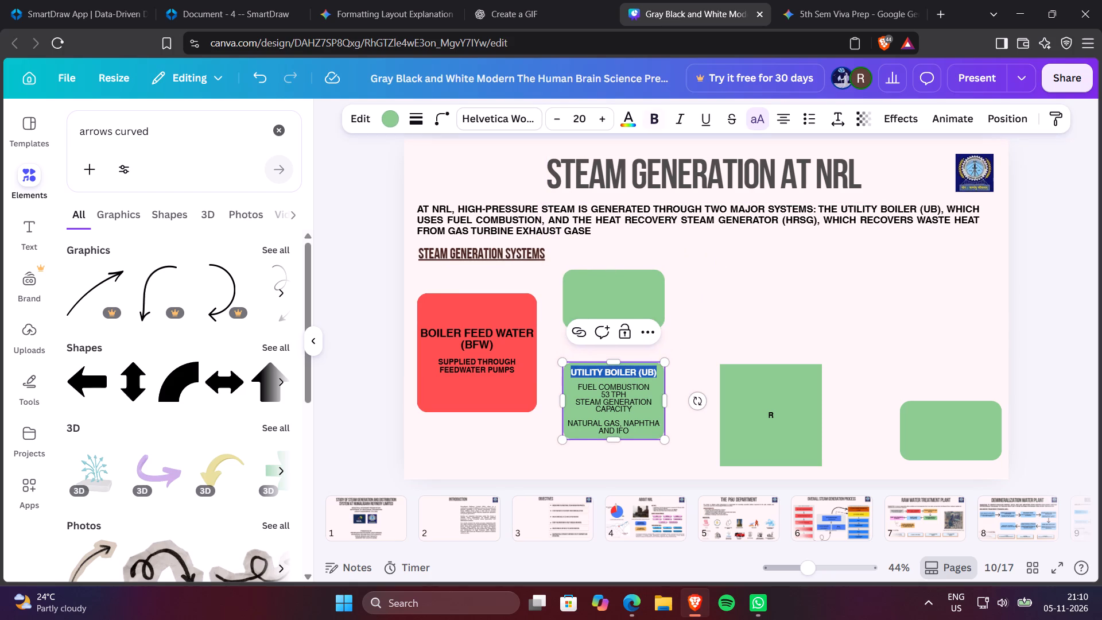
{"action": "left_click", "coordinate": [615, 391]}
{"action": "left_click_drag", "start_coordinate": [570, 372], "coordinate": [578, 378]}
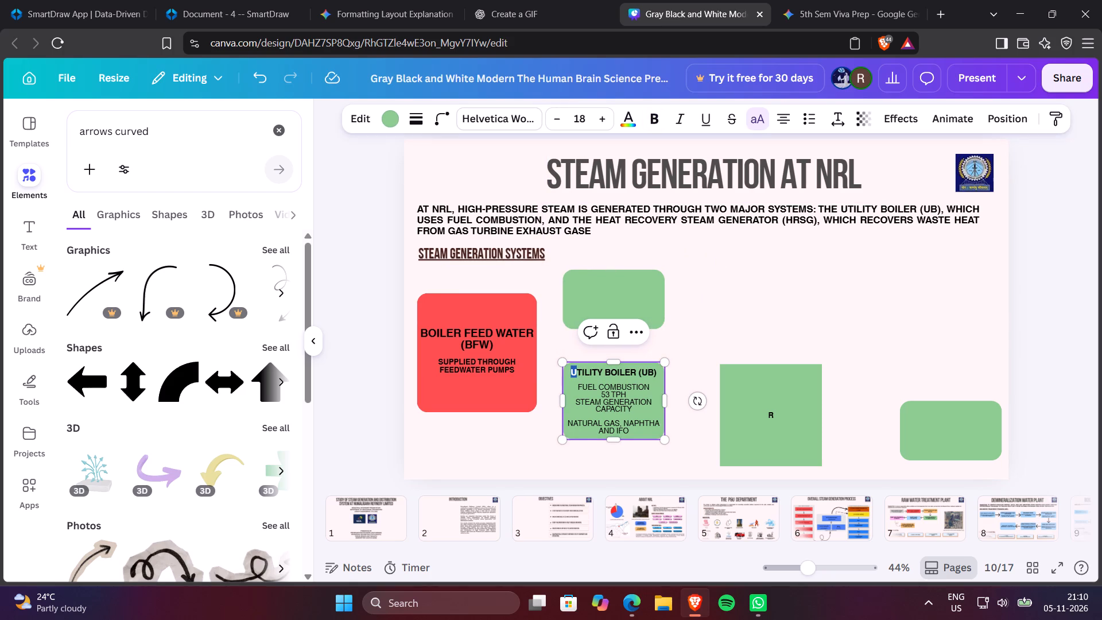
{"action": "left_click_drag", "start_coordinate": [578, 378], "coordinate": [635, 431]}
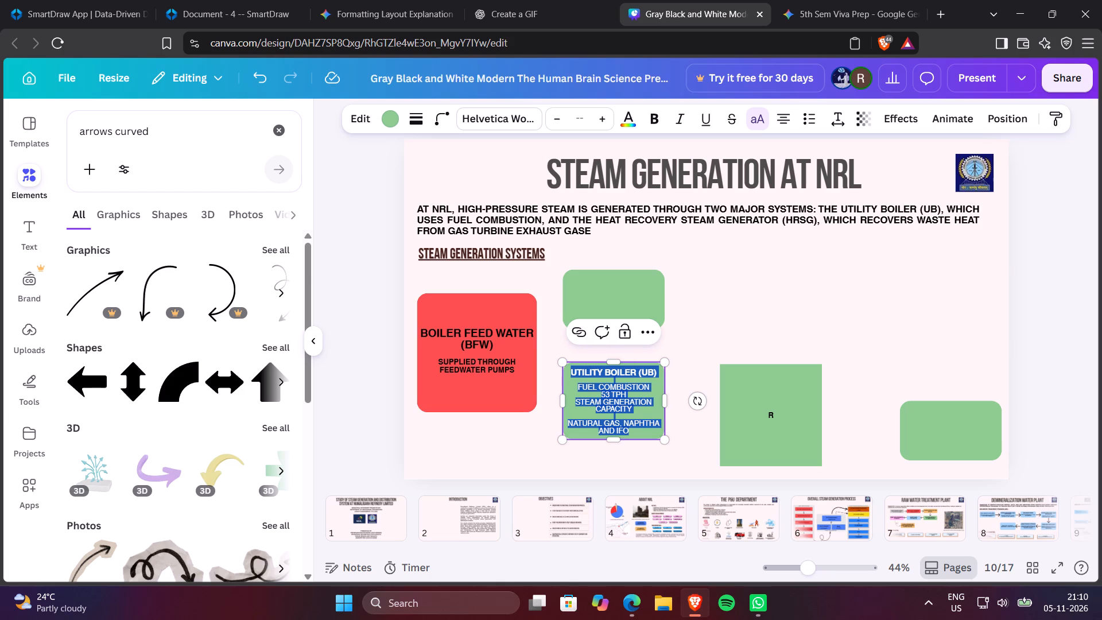
{"action": "left_click_drag", "start_coordinate": [618, 409], "coordinate": [629, 374]}
{"action": "left_click", "coordinate": [579, 375]}
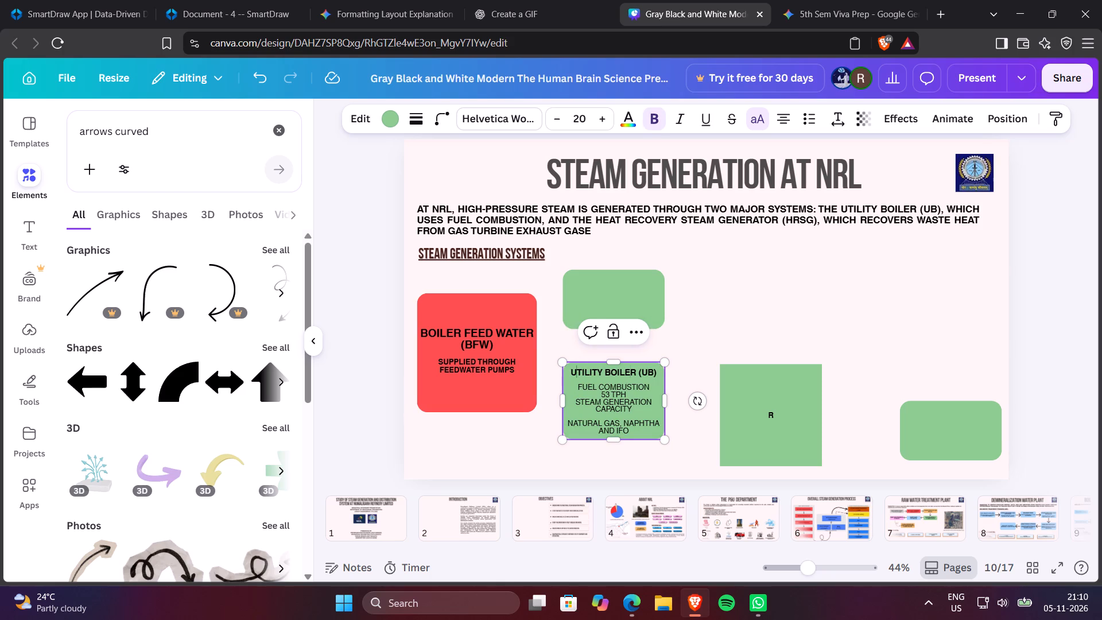
{"action": "left_click", "coordinate": [572, 372]}
{"action": "left_click_drag", "start_coordinate": [571, 372], "coordinate": [630, 431]}
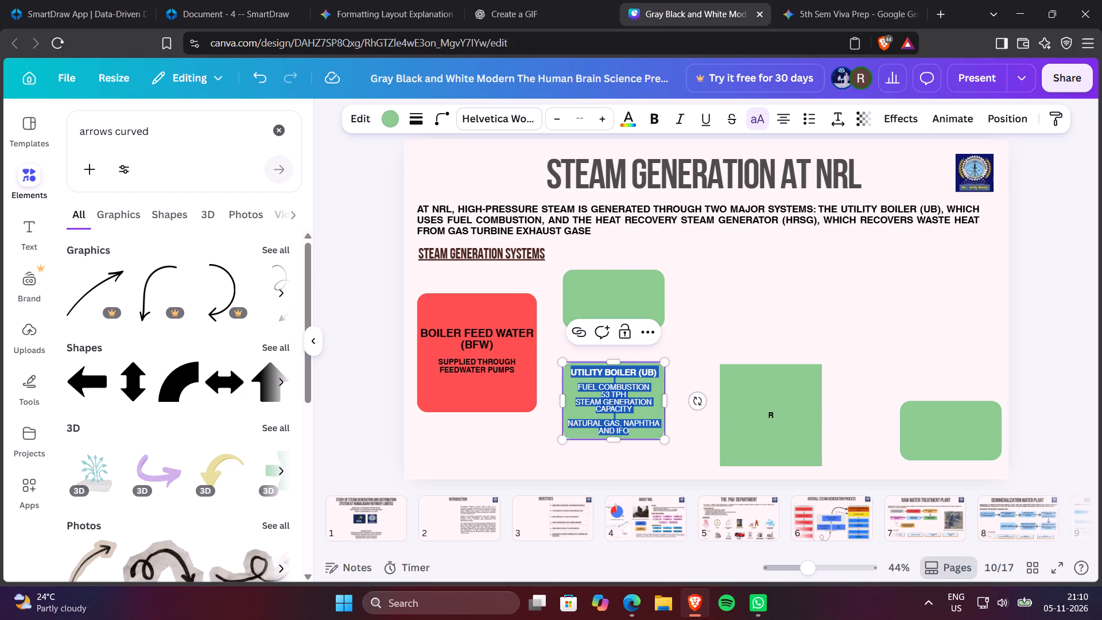
{"action": "right_click", "coordinate": [619, 405]}
{"action": "left_click", "coordinate": [670, 117]}
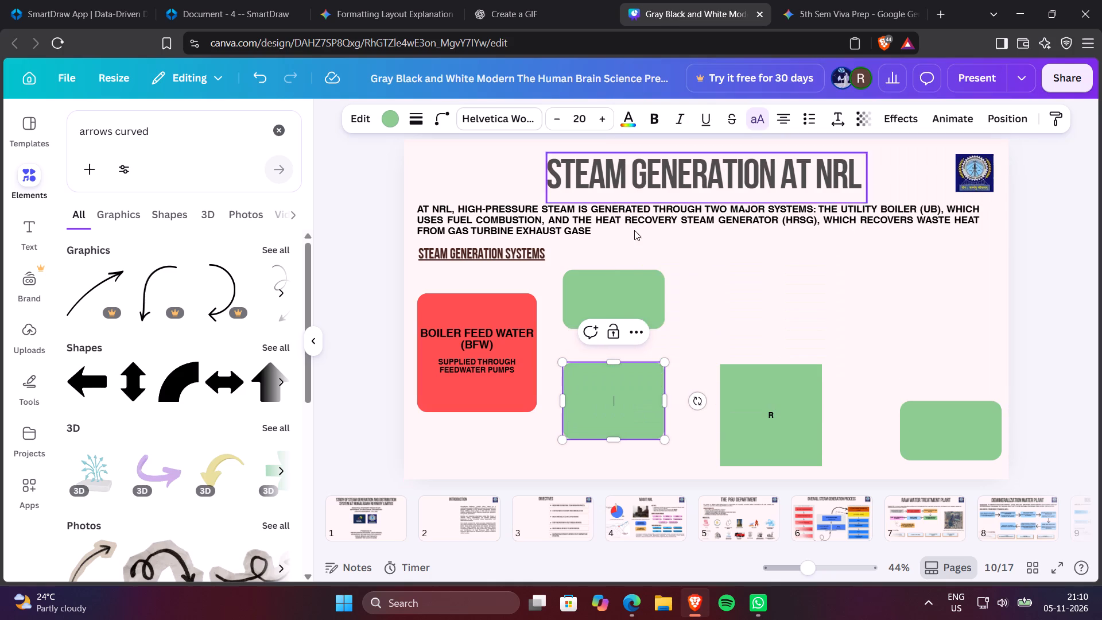
{"action": "triple_click", "coordinate": [621, 280]}
{"action": "key", "text": "ctrl+v"}
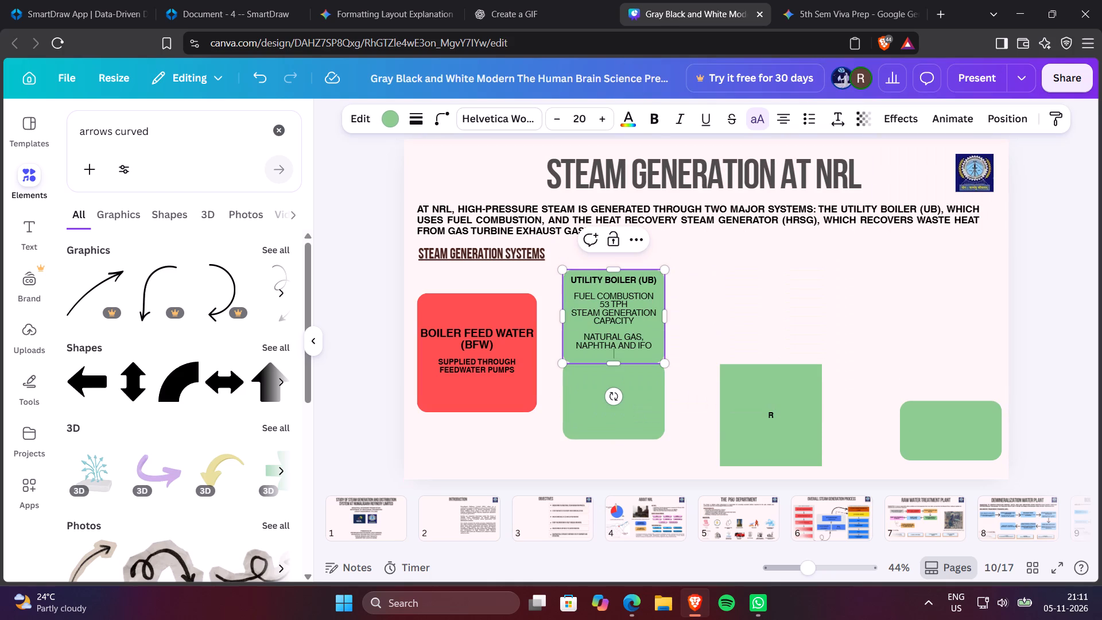
{"action": "left_click", "coordinate": [703, 301]}
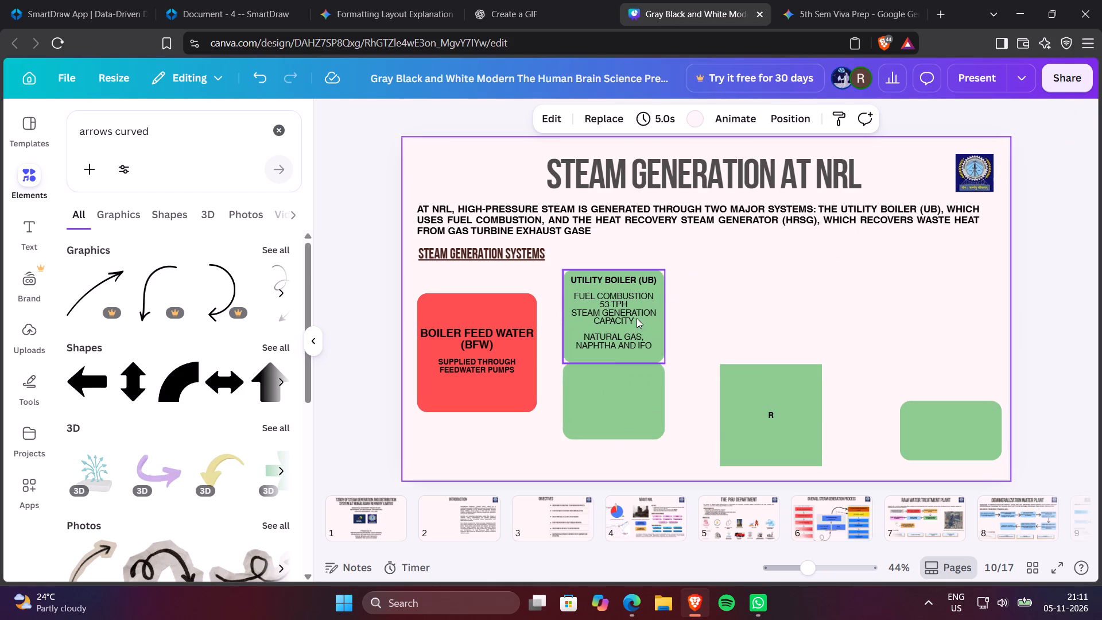
Move the emptied green box down clear of the Utility Boiler (UB) box, undoing the stray duplicate.
{"action": "left_click_drag", "start_coordinate": [612, 388], "coordinate": [616, 412]}
{"action": "left_click", "coordinate": [618, 345]}
{"action": "left_click", "coordinate": [615, 328]}
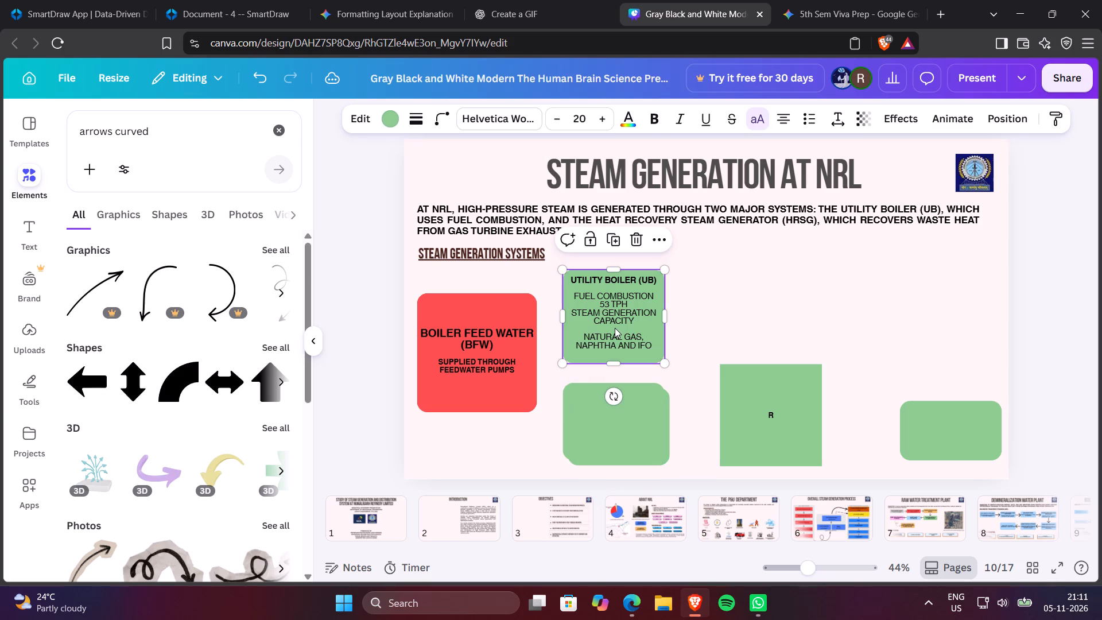
{"action": "key", "text": "ctrl+z"}
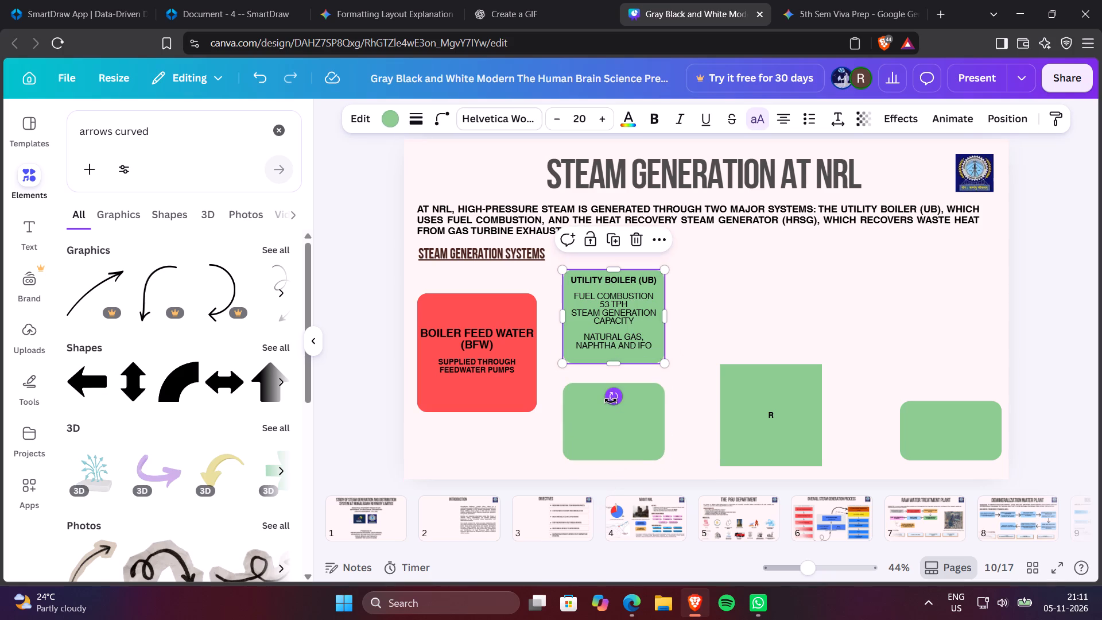
Widen the Utility Boiler (UB) box so its fuel line fits on one row, and reposition it beside the red box.
{"action": "left_click", "coordinate": [613, 310]}
{"action": "left_click_drag", "start_coordinate": [615, 306], "coordinate": [616, 292]}
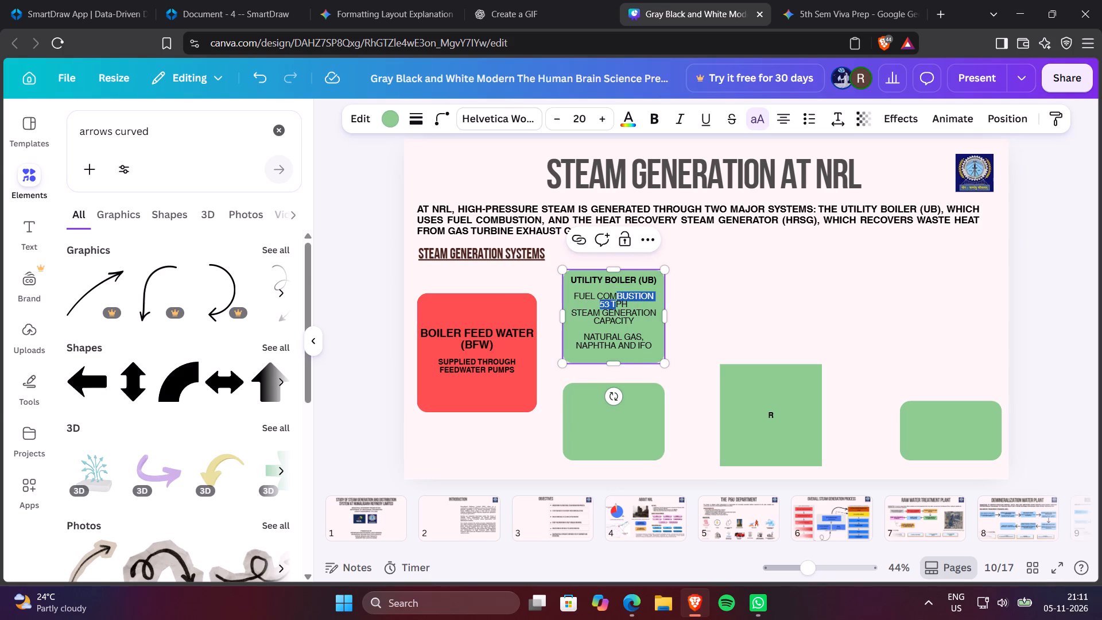
{"action": "left_click", "coordinate": [630, 341]}
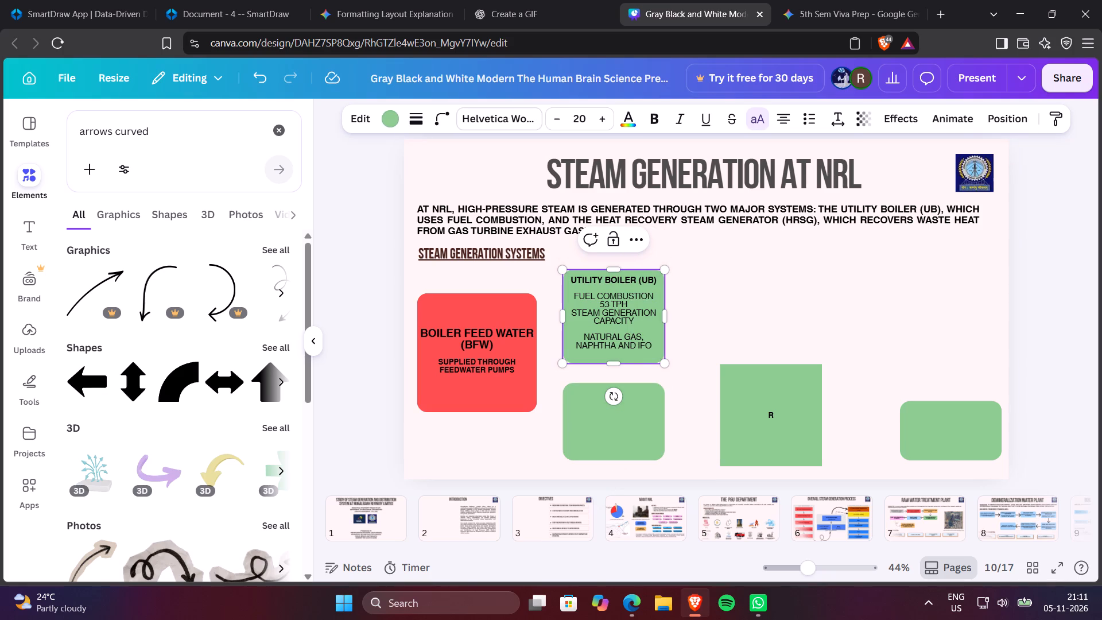
{"action": "left_click", "coordinate": [633, 276]}
{"action": "left_click", "coordinate": [713, 288]}
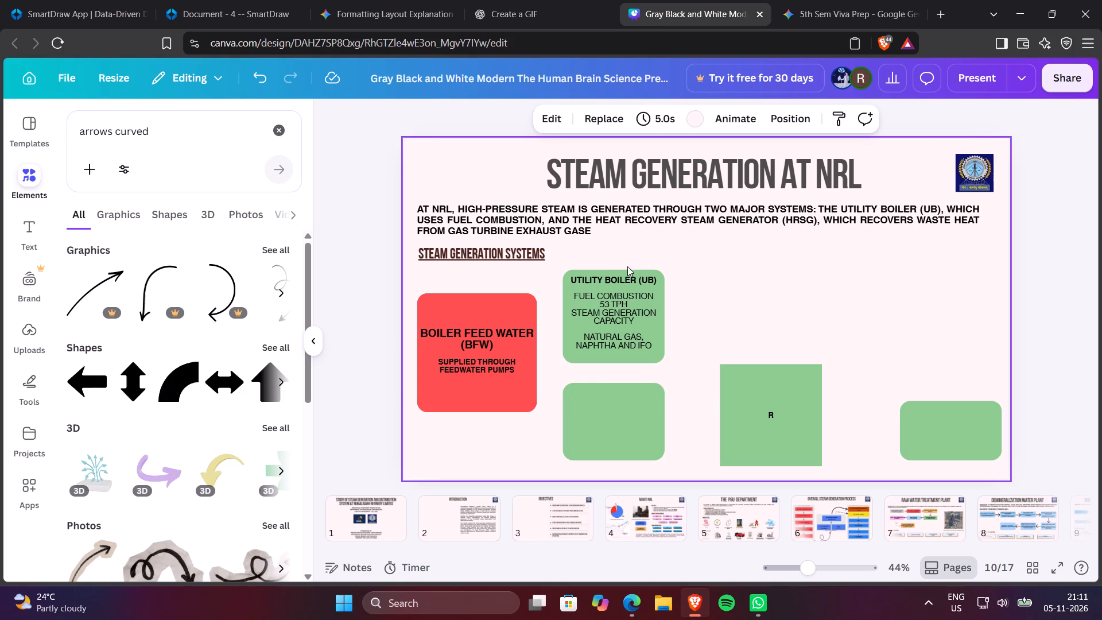
{"action": "left_click", "coordinate": [604, 272]}
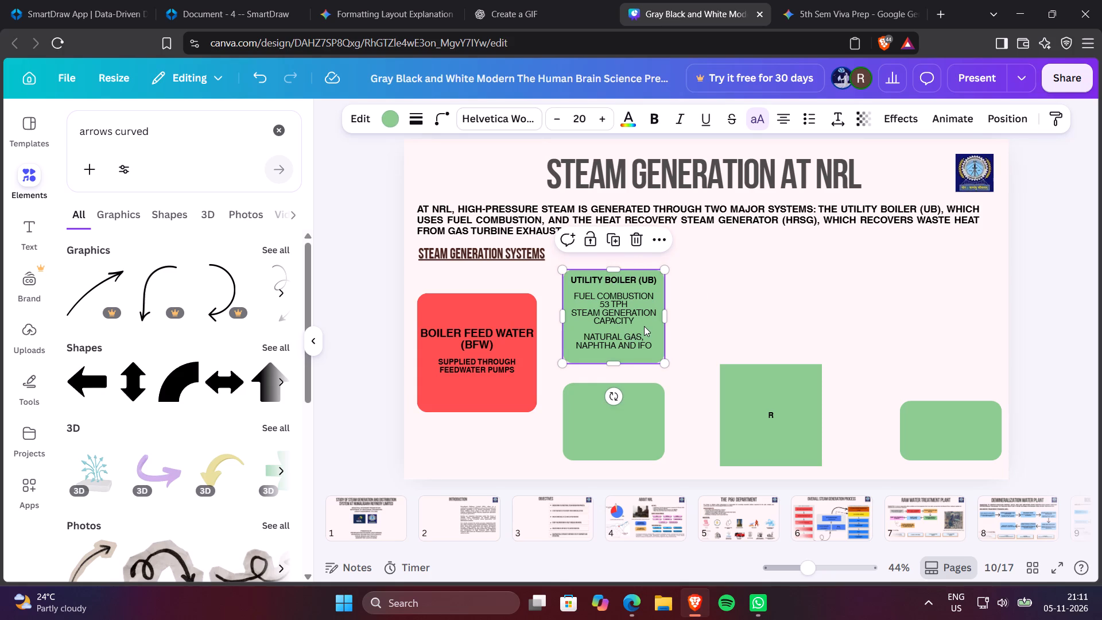
{"action": "left_click_drag", "start_coordinate": [644, 326], "coordinate": [643, 317]}
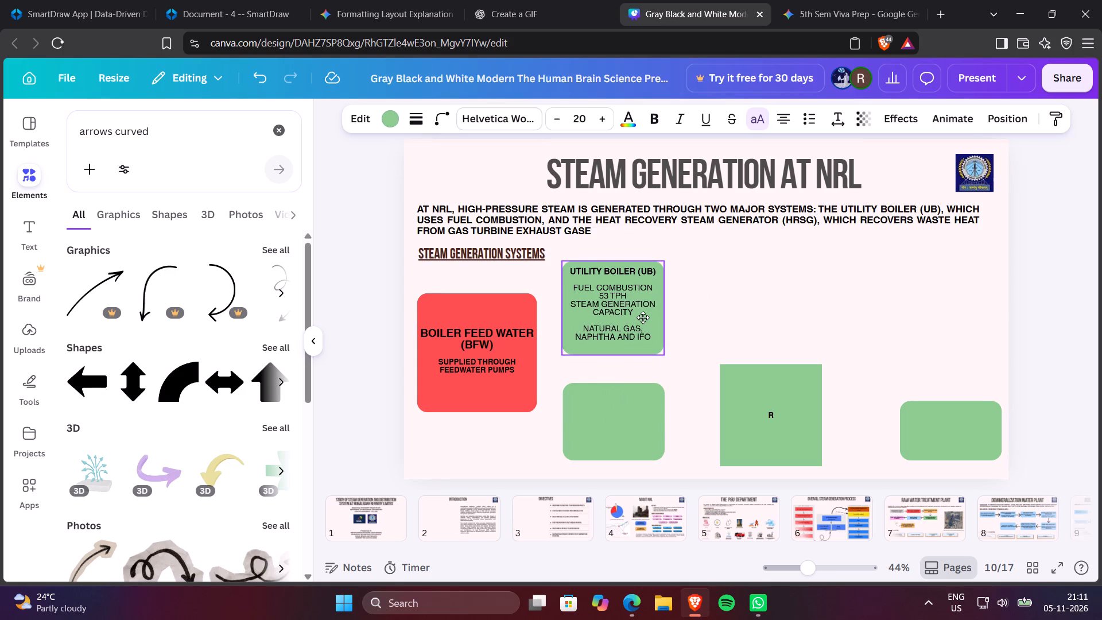
{"action": "left_click_drag", "start_coordinate": [643, 317], "coordinate": [642, 309]}
{"action": "left_click", "coordinate": [627, 405]}
{"action": "left_click", "coordinate": [647, 288]}
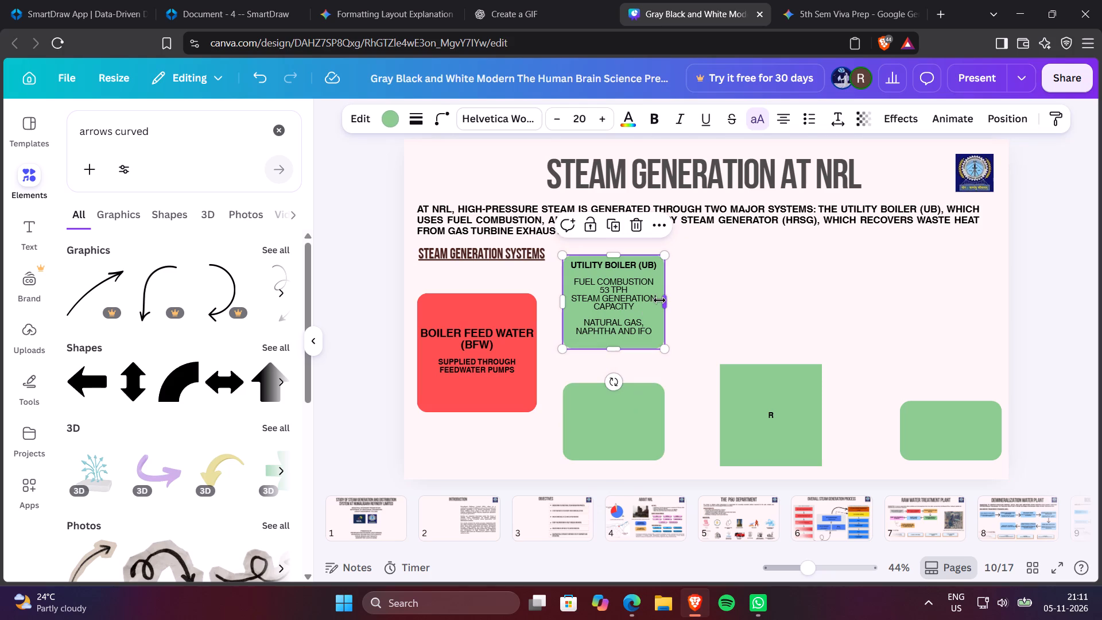
{"action": "left_click_drag", "start_coordinate": [659, 300], "coordinate": [699, 300]}
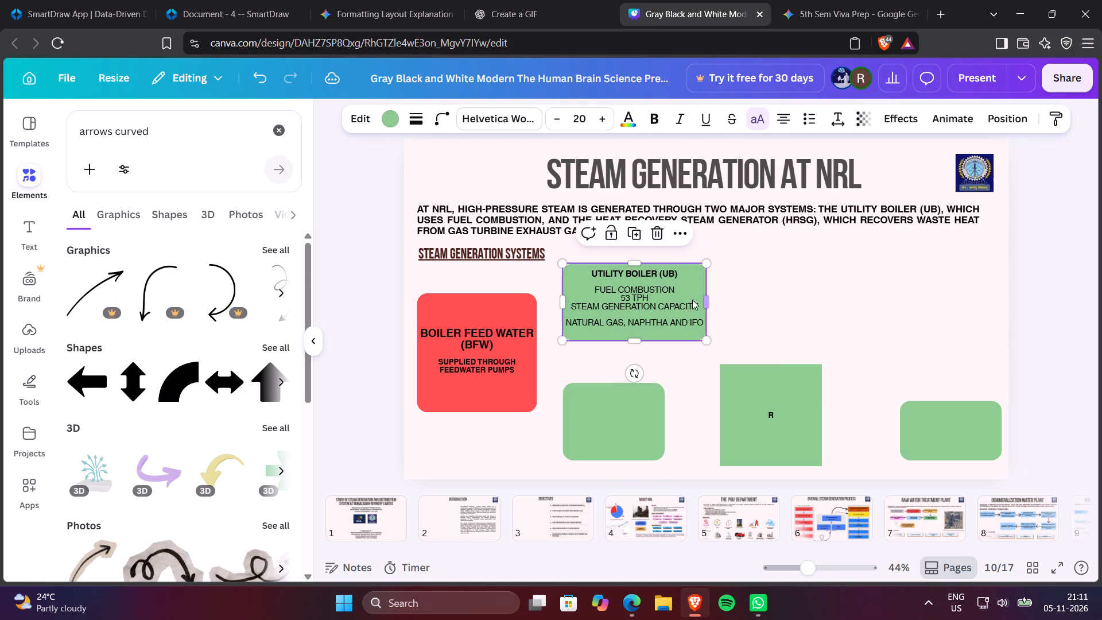
{"action": "left_click_drag", "start_coordinate": [654, 304], "coordinate": [646, 311]}
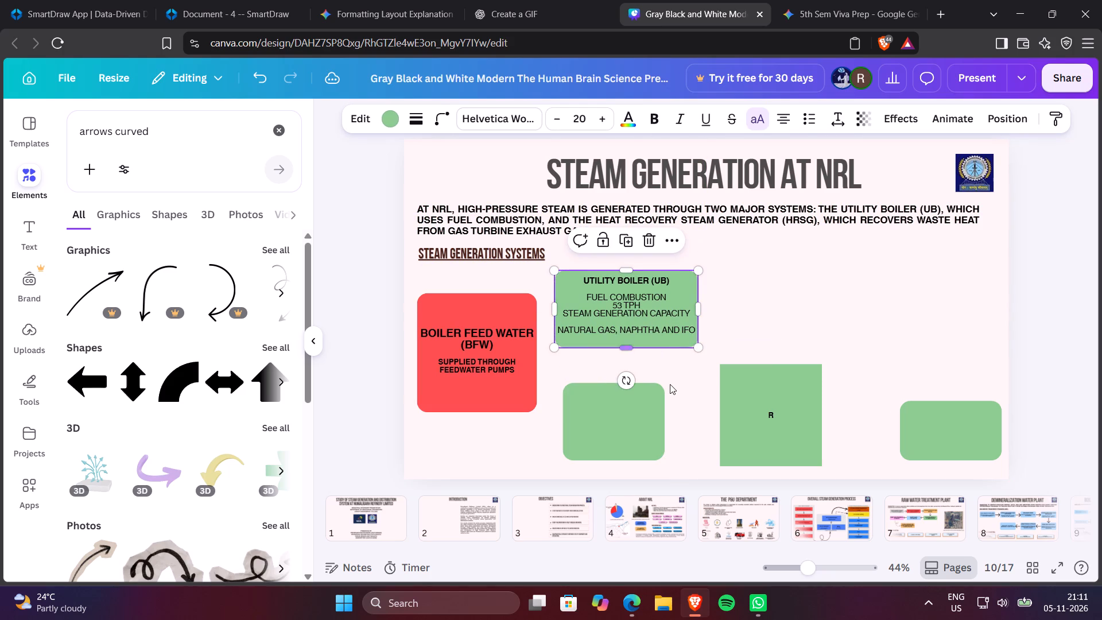
{"action": "left_click", "coordinate": [671, 386]}
Shorten the red Boiler Feed Water (BFW) box by raising its bottom edge.
{"action": "left_click", "coordinate": [495, 377]}
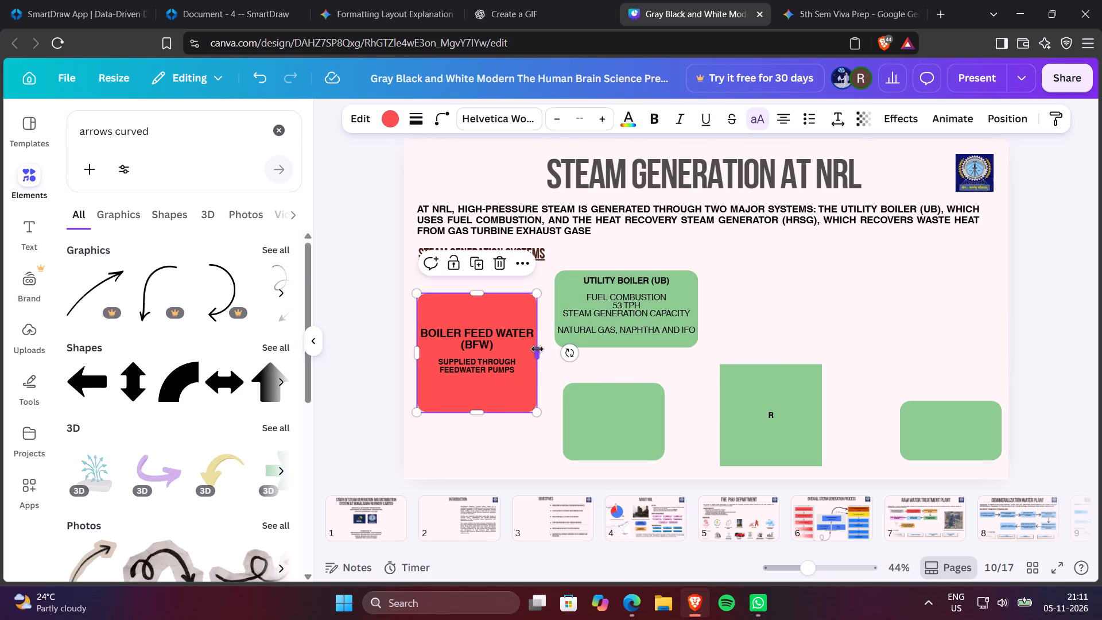
{"action": "left_click_drag", "start_coordinate": [480, 415], "coordinate": [484, 383]}
Place the empty green box directly beneath the Utility Boiler (UB) box, left edges aligned, and widen it to match.
{"action": "left_click_drag", "start_coordinate": [583, 423], "coordinate": [581, 407]}
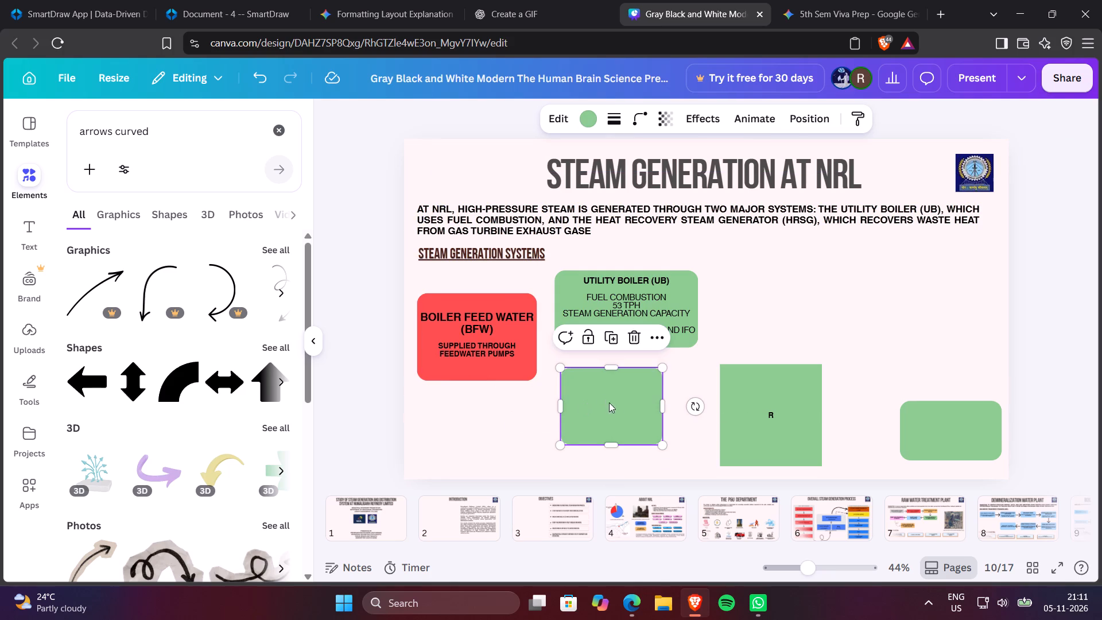
{"action": "left_click_drag", "start_coordinate": [619, 408], "coordinate": [617, 400]}
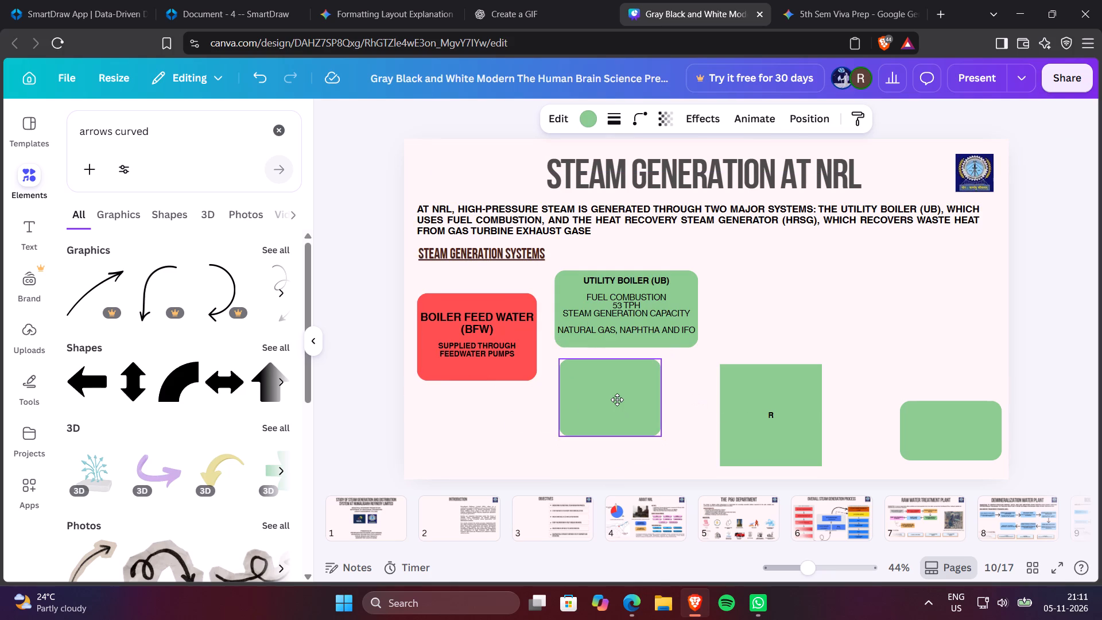
{"action": "left_click_drag", "start_coordinate": [617, 400], "coordinate": [616, 397]}
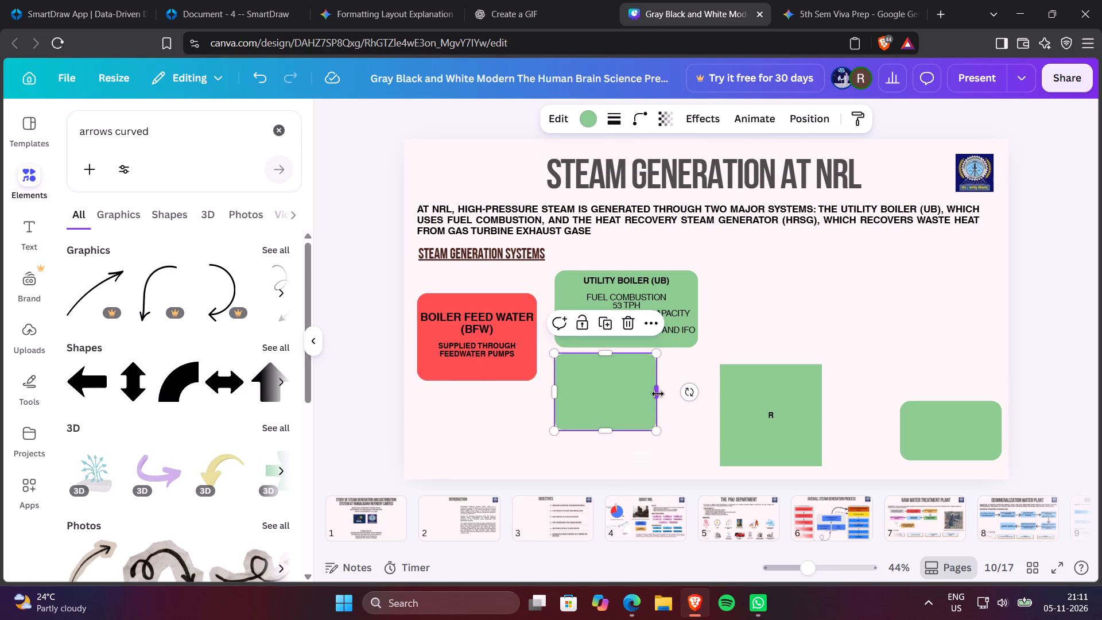
{"action": "left_click_drag", "start_coordinate": [658, 394], "coordinate": [700, 386]}
{"action": "left_click", "coordinate": [744, 344]}
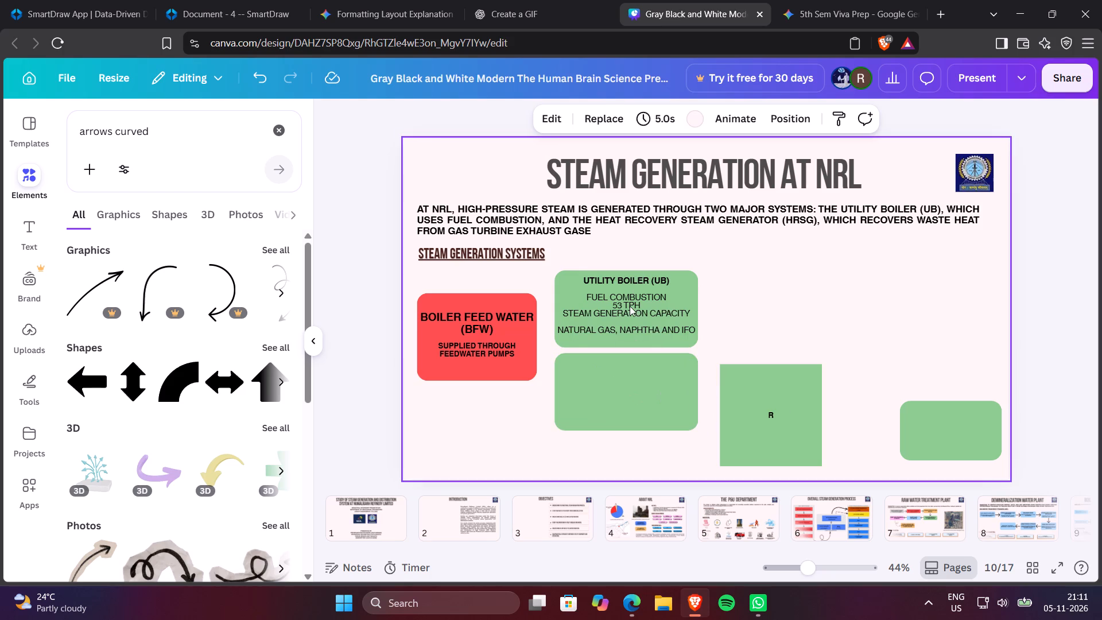
Turn off uppercase for the "Fuel combustion" line in the Utility Boiler (UB) box.
{"action": "left_click", "coordinate": [595, 294]}
{"action": "left_click", "coordinate": [592, 296]}
{"action": "left_click_drag", "start_coordinate": [592, 296], "coordinate": [641, 311]}
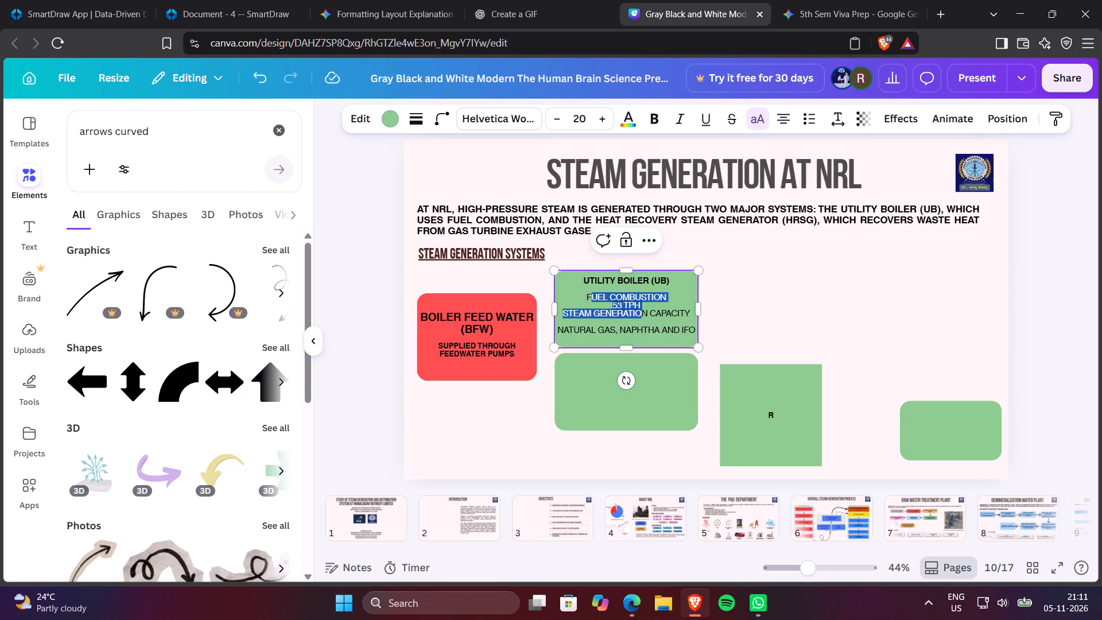
{"action": "left_click_drag", "start_coordinate": [641, 311], "coordinate": [665, 296]}
{"action": "left_click", "coordinate": [763, 121]}
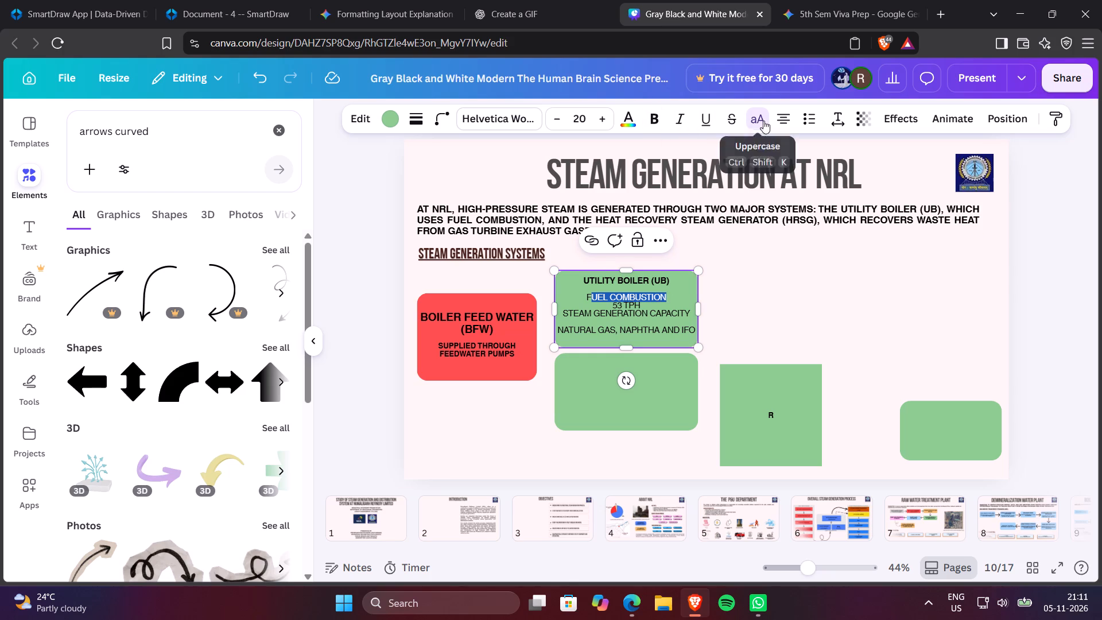
{"action": "left_click", "coordinate": [755, 257]}
Turn off uppercase for the "Steam generation capacity" line in the Utility Boiler (UB) box.
{"action": "left_click", "coordinate": [633, 296]}
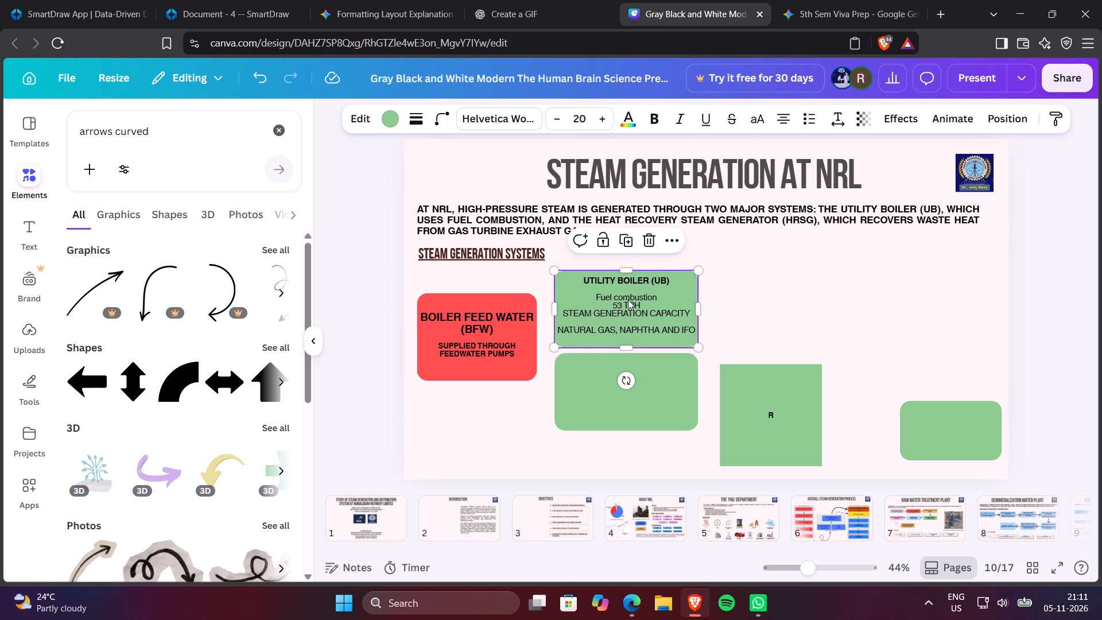
{"action": "left_click", "coordinate": [622, 303]}
{"action": "left_click", "coordinate": [610, 312]}
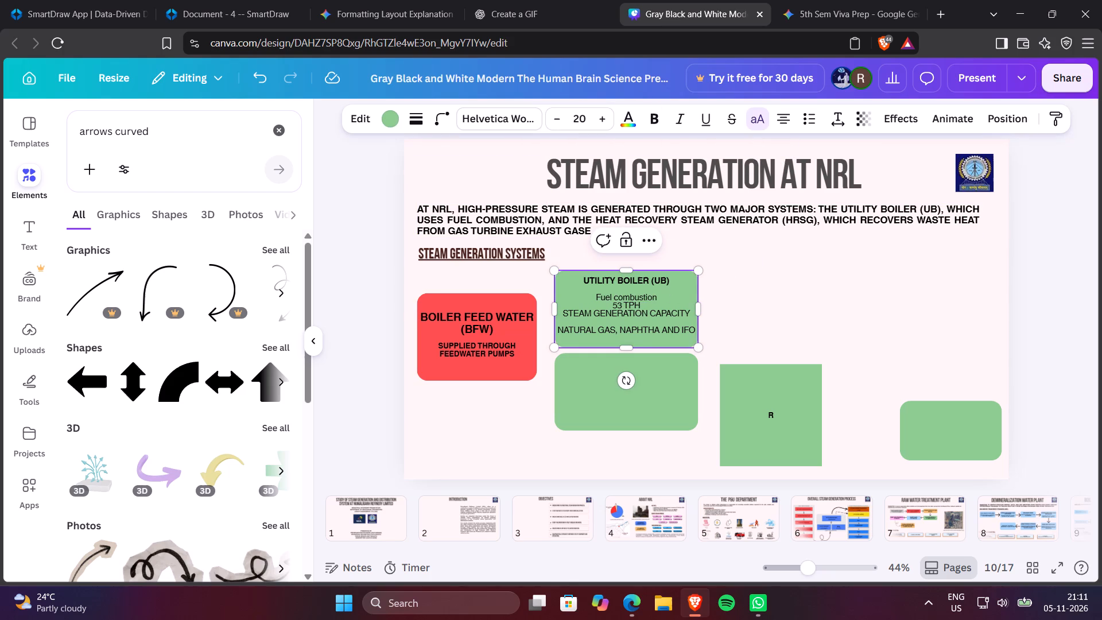
{"action": "left_click_drag", "start_coordinate": [569, 311], "coordinate": [688, 311]}
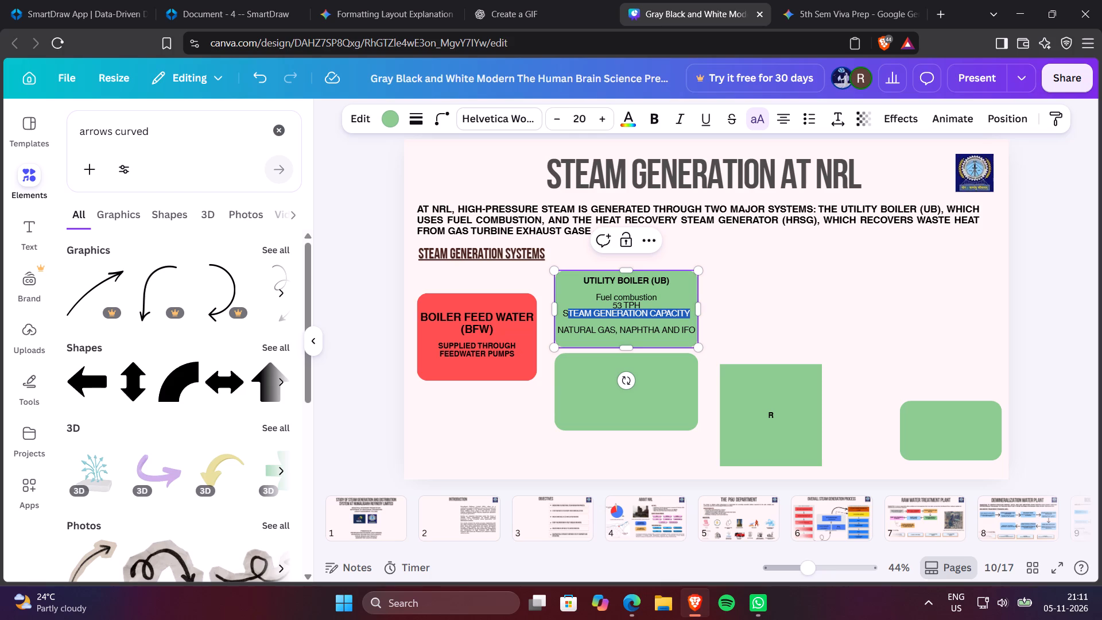
{"action": "left_click_drag", "start_coordinate": [688, 311], "coordinate": [689, 311]}
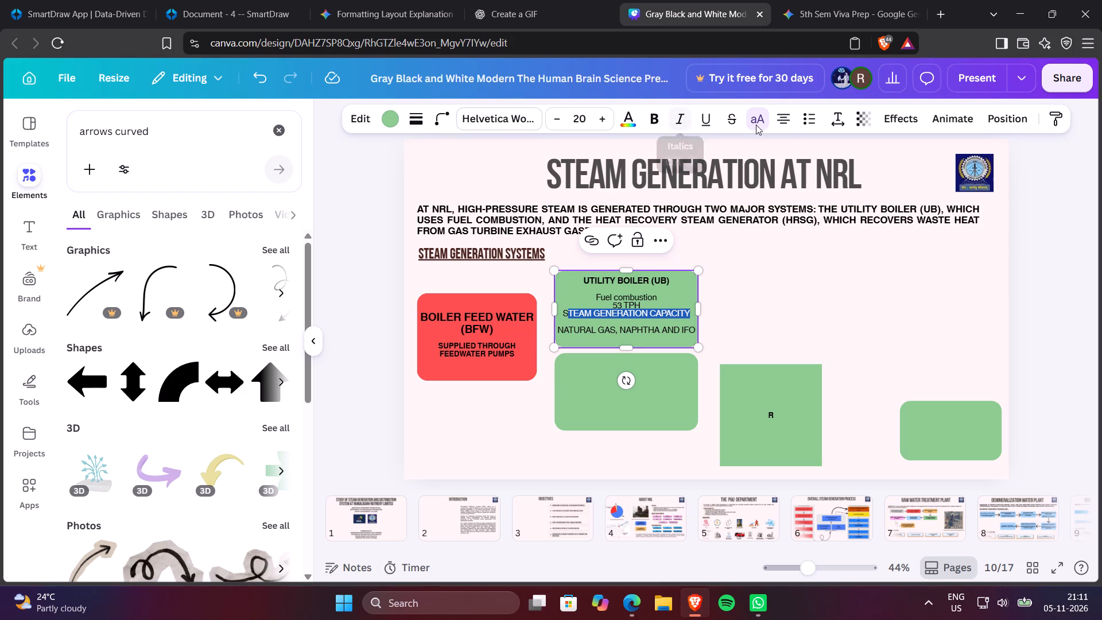
{"action": "left_click", "coordinate": [759, 123]}
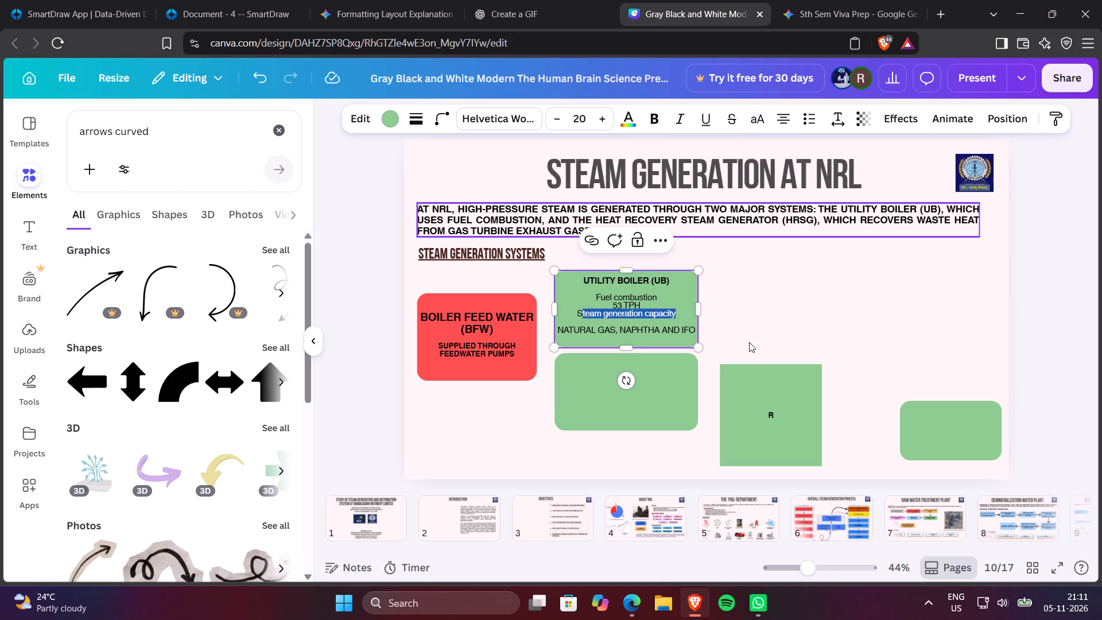
{"action": "left_click", "coordinate": [749, 342]}
Turn off uppercase for the "Natural Gas, Naphtha and IFO" line in the Utility Boiler (UB) box.
{"action": "left_click", "coordinate": [608, 332]}
{"action": "left_click", "coordinate": [608, 327]}
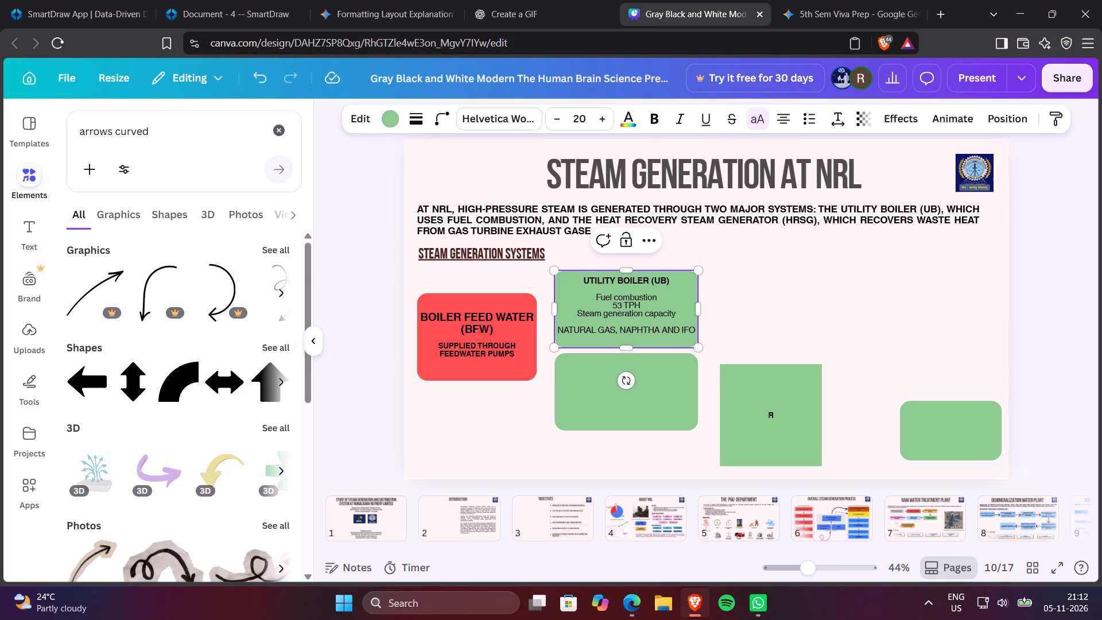
{"action": "left_click", "coordinate": [592, 327]}
{"action": "left_click_drag", "start_coordinate": [566, 331], "coordinate": [644, 327]}
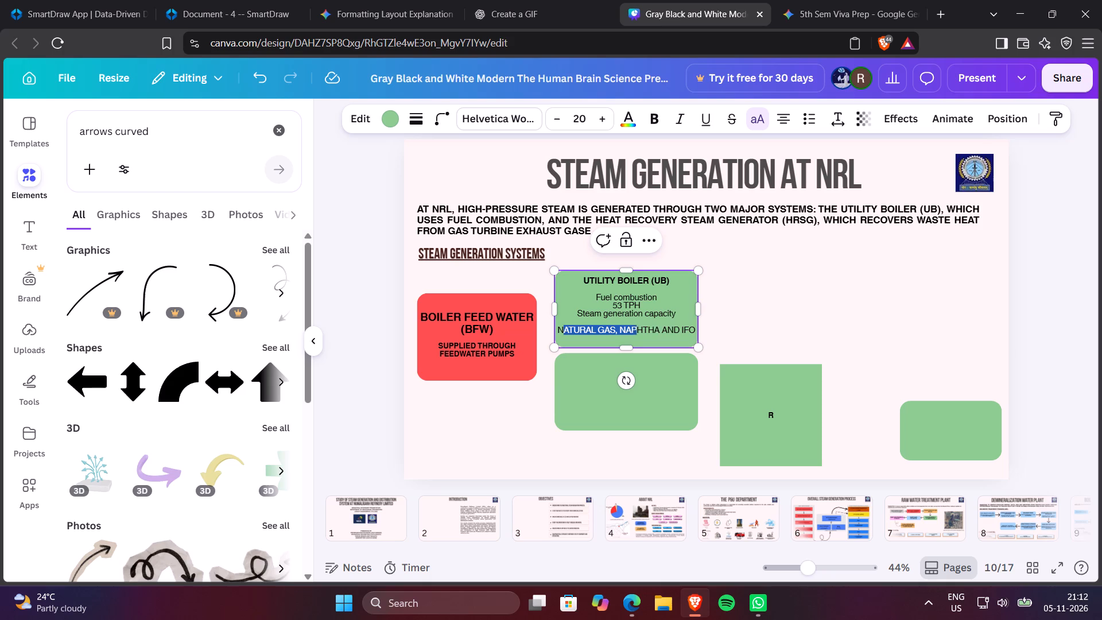
{"action": "left_click_drag", "start_coordinate": [644, 327], "coordinate": [674, 331]}
{"action": "left_click_drag", "start_coordinate": [674, 331], "coordinate": [680, 330]}
{"action": "left_click", "coordinate": [752, 117]}
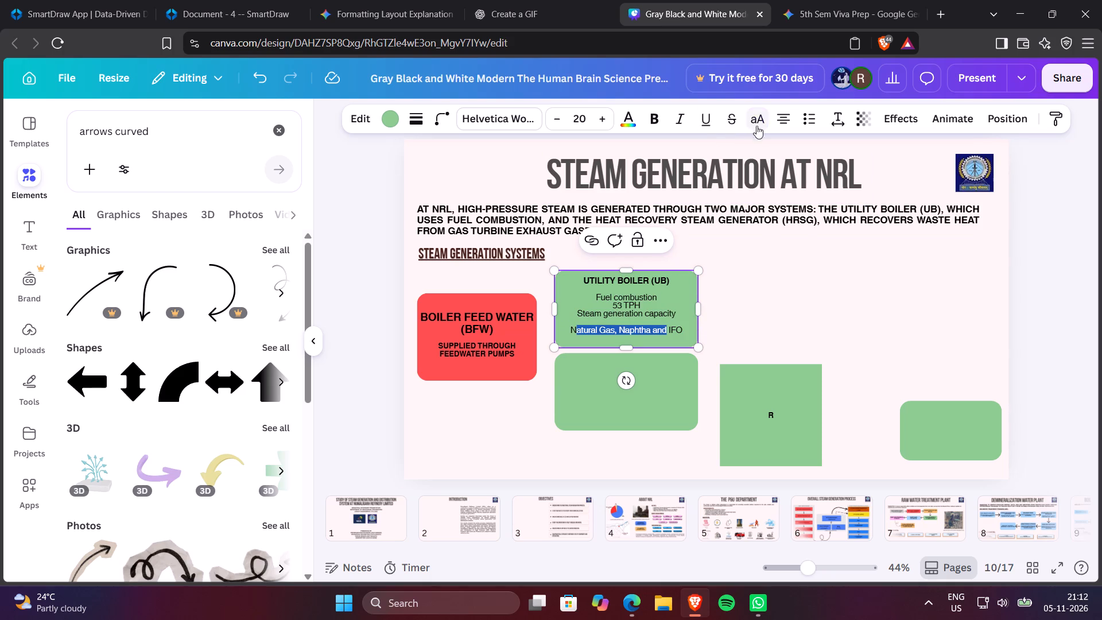
{"action": "left_click", "coordinate": [774, 271]}
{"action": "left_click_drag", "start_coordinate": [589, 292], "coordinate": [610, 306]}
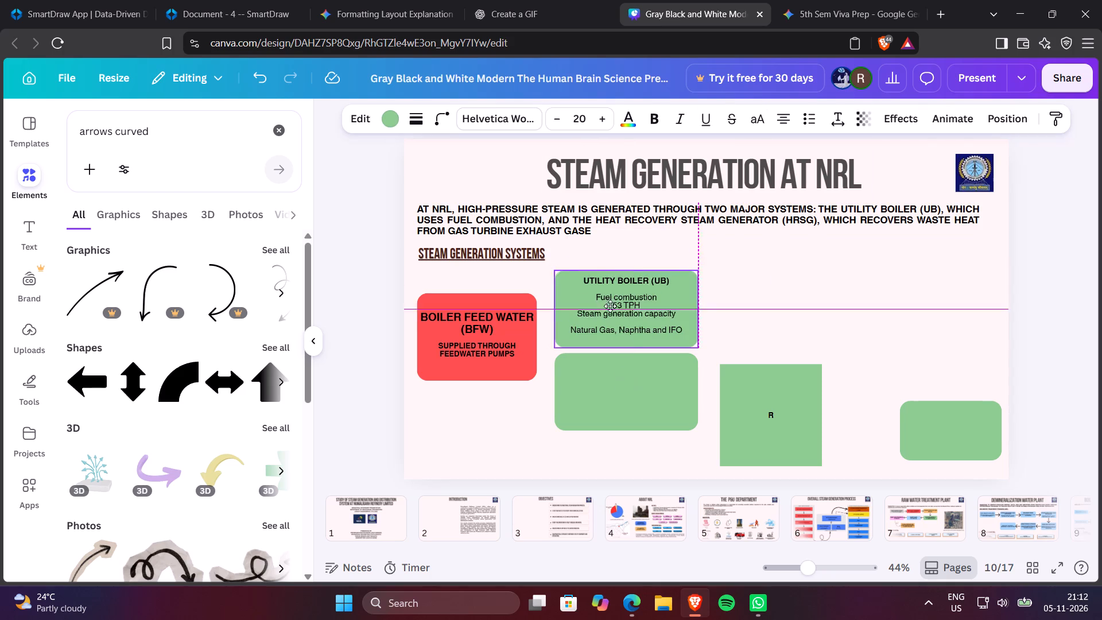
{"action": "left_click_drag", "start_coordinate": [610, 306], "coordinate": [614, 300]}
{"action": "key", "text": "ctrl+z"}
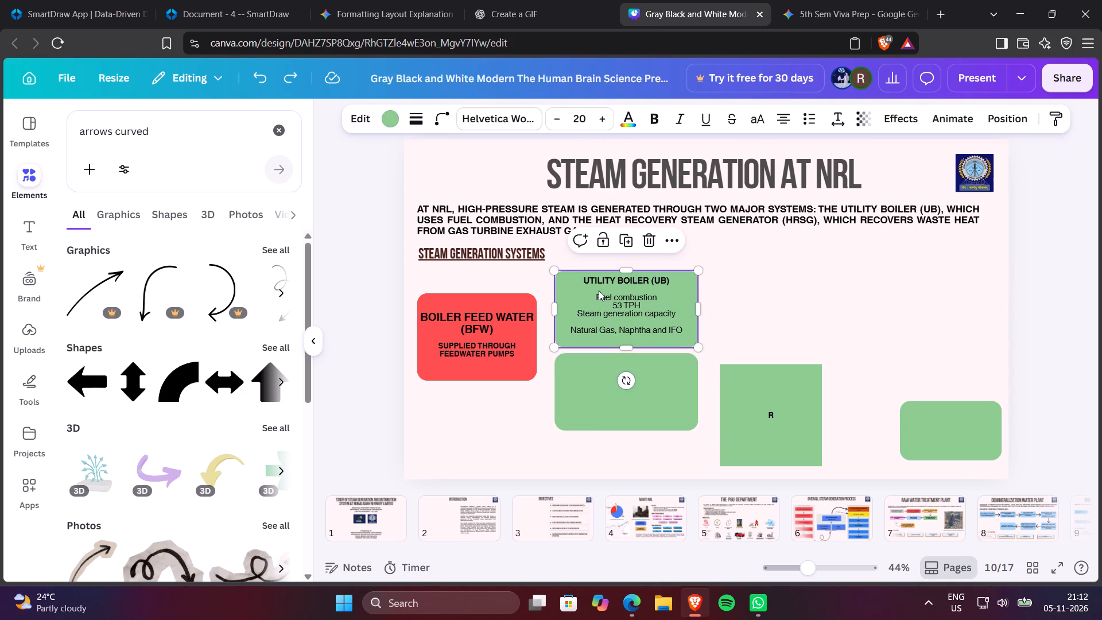
Set the font size of the Utility Boiler (UB) lines from "Fuel combustion" through "Natural Gas, Naphtha and IFO" to 22.
{"action": "left_click", "coordinate": [598, 290]}
{"action": "left_click", "coordinate": [592, 298]}
{"action": "left_click_drag", "start_coordinate": [595, 298], "coordinate": [670, 343]}
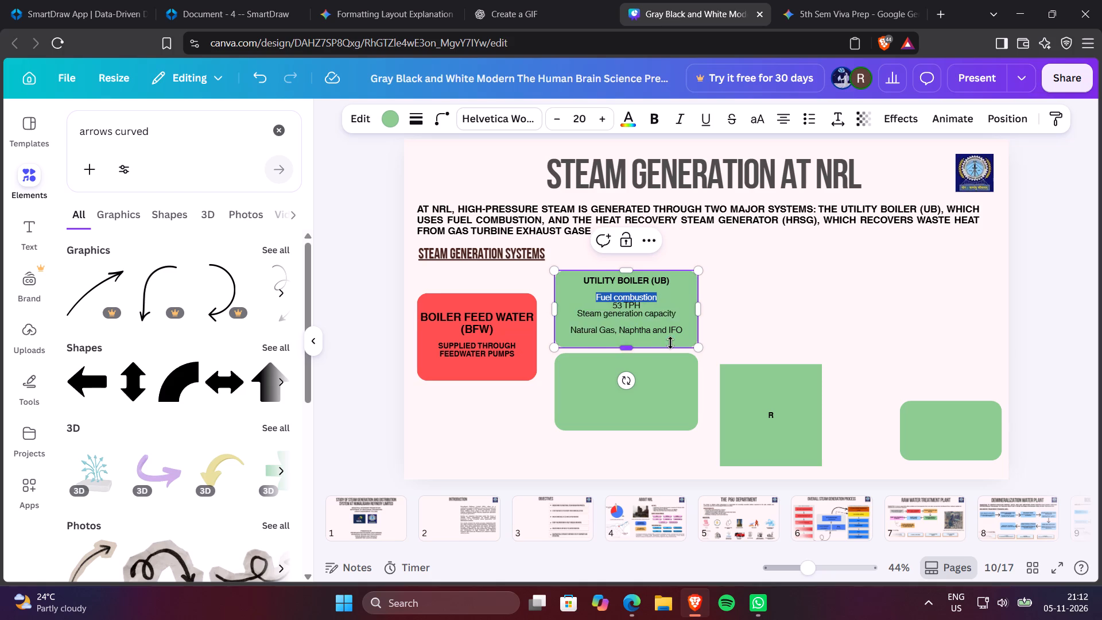
{"action": "left_click_drag", "start_coordinate": [670, 343], "coordinate": [684, 331]}
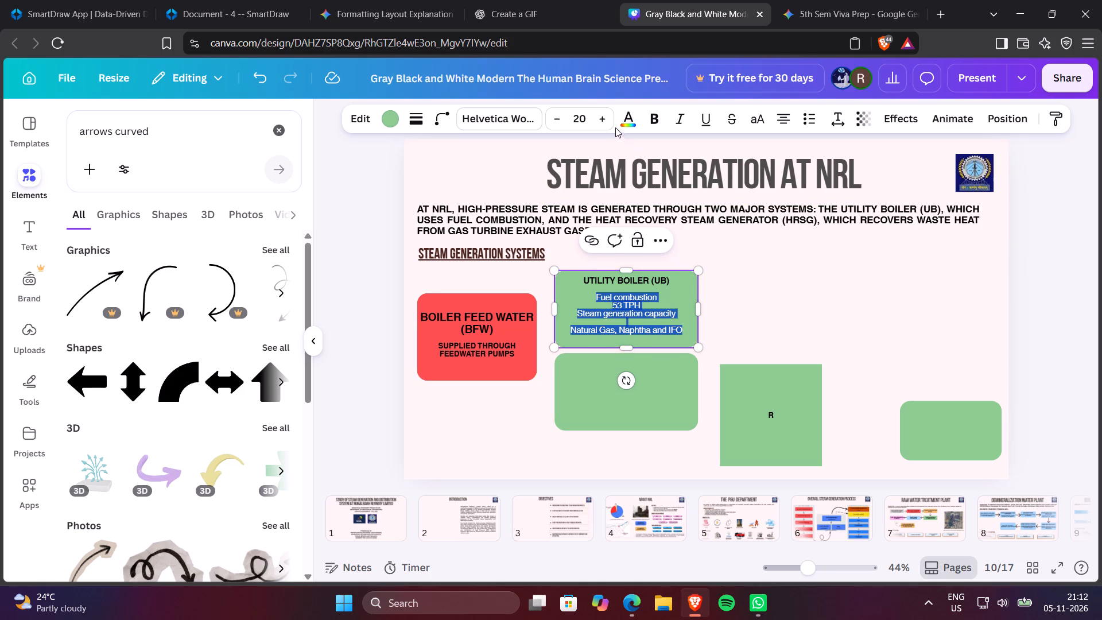
{"action": "double_click", "coordinate": [603, 119]}
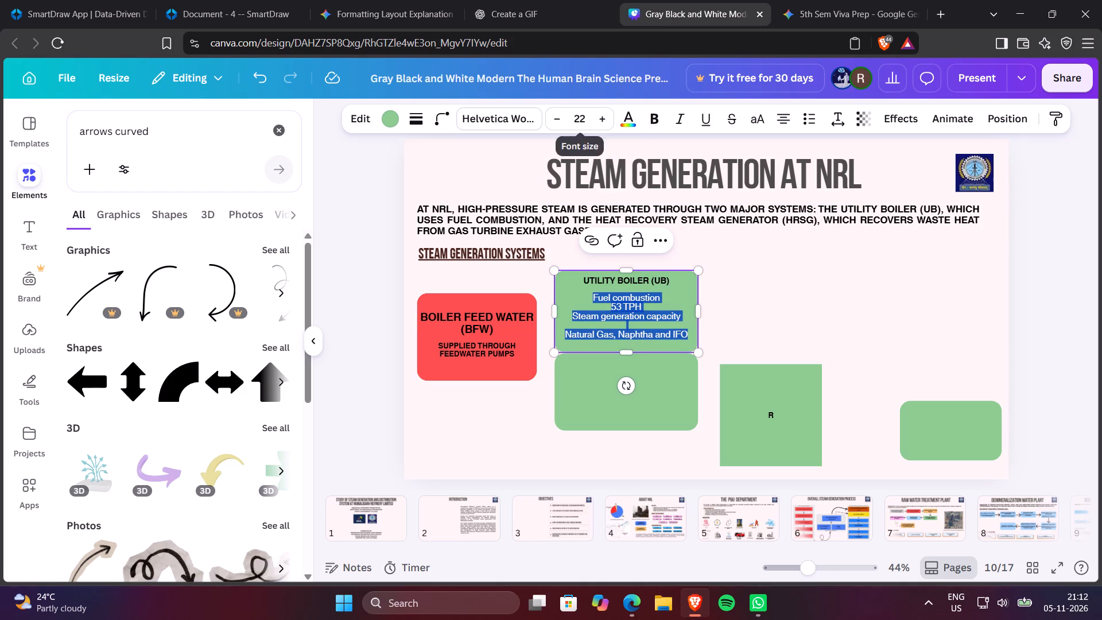
Reduce the font size of the Utility Boiler (UB) lines from "Fuel combustion" through "Natural Gas, Naphtha and IFO" by one.
{"action": "left_click", "coordinate": [564, 120]}
Set the font size of the "Utility Boiler (UB)" heading in the upper green box to 22.
{"action": "double_click", "coordinate": [634, 285]}
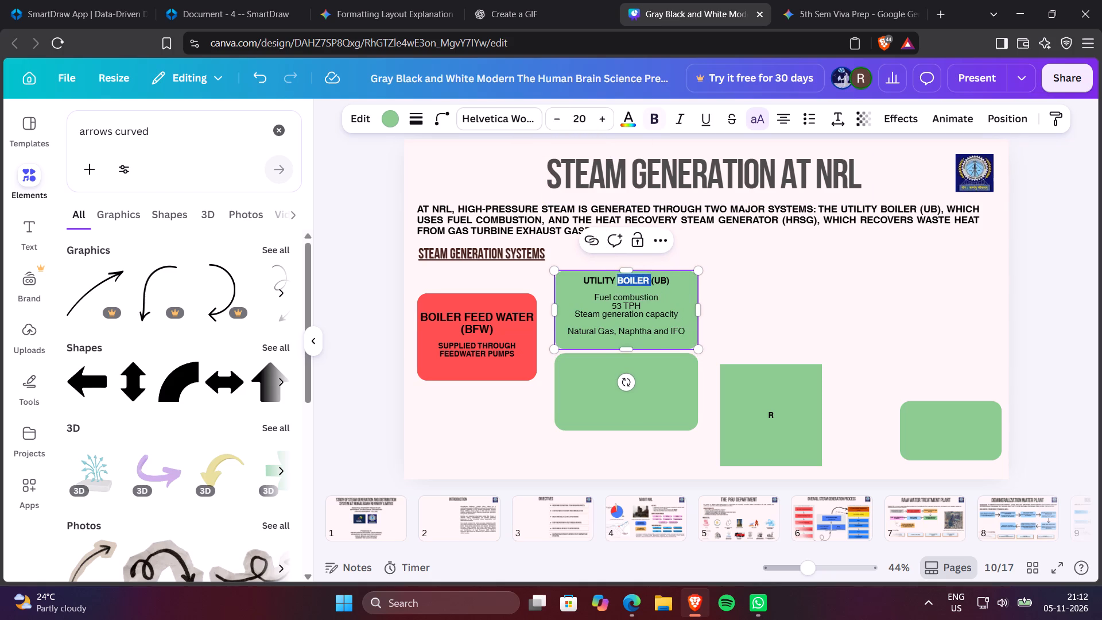
{"action": "left_click", "coordinate": [632, 281]}
{"action": "double_click", "coordinate": [632, 281]}
{"action": "double_click", "coordinate": [606, 123]}
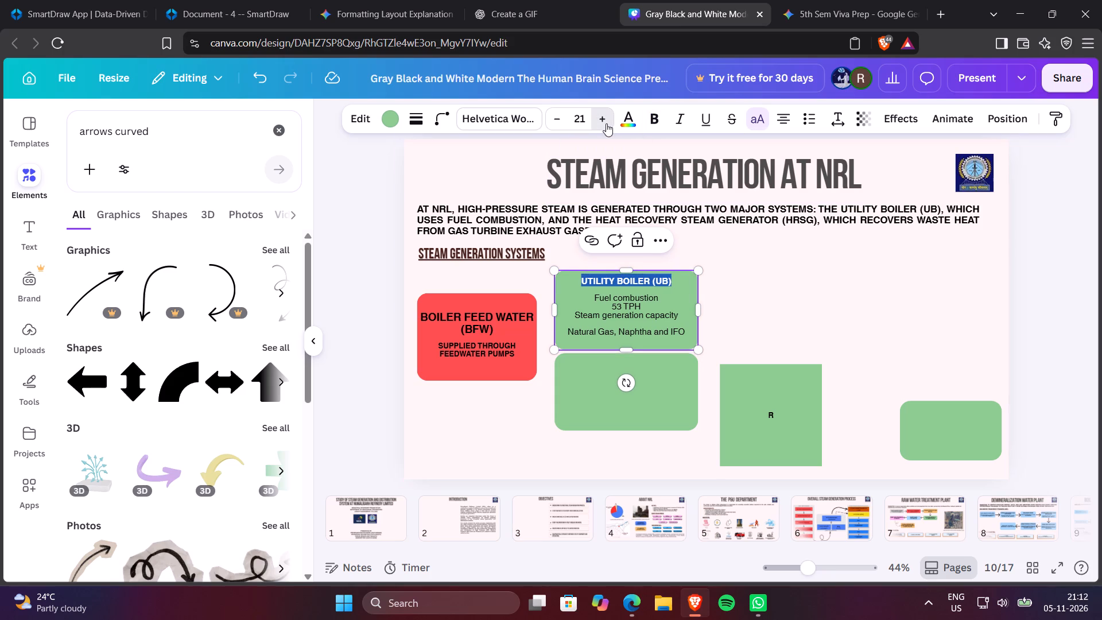
{"action": "left_click", "coordinate": [606, 123]}
{"action": "left_click", "coordinate": [606, 123]}
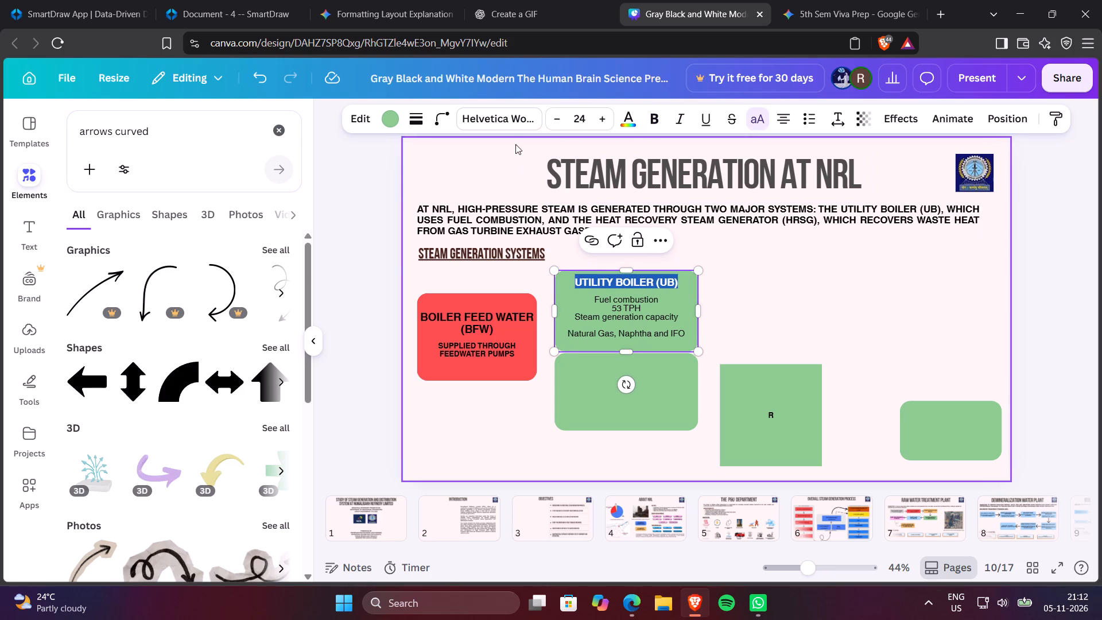
{"action": "double_click", "coordinate": [554, 122]}
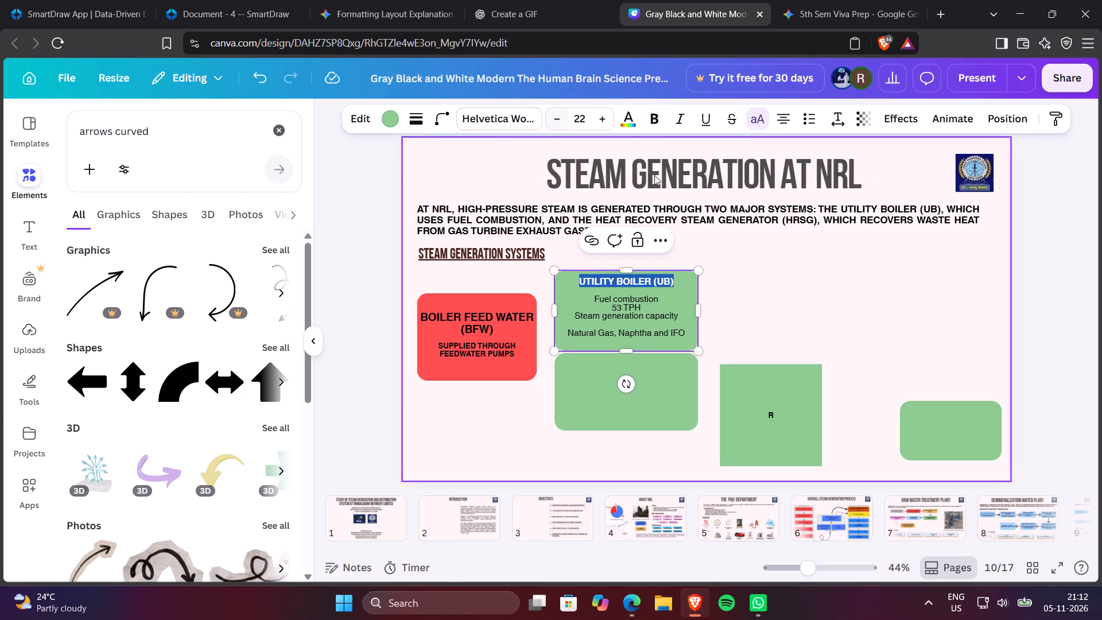
{"action": "left_click", "coordinate": [758, 253]}
Check the heading font sizes in the Utility Boiler (UB) and Boiler Feed Water (BFW) boxes.
{"action": "left_click", "coordinate": [638, 383]}
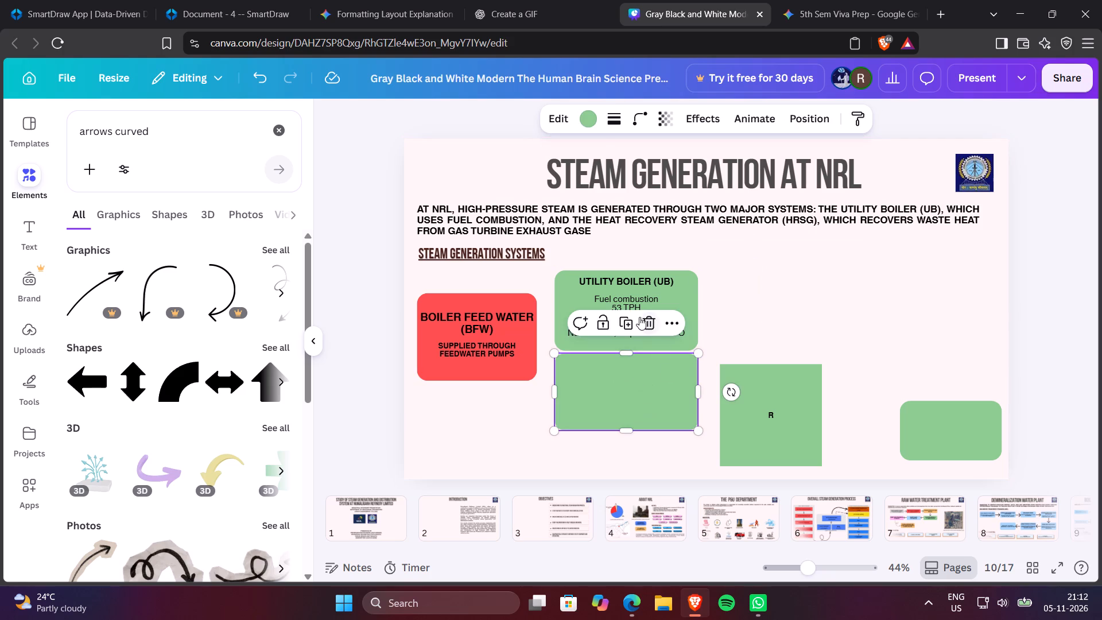
{"action": "left_click", "coordinate": [638, 299]}
{"action": "left_click", "coordinate": [606, 277]}
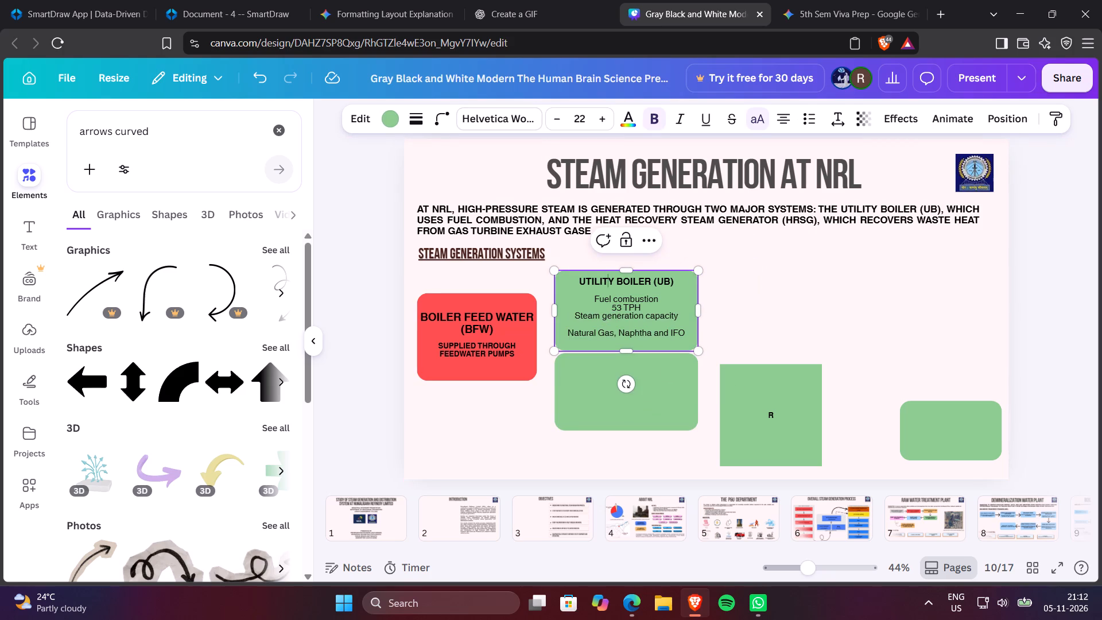
{"action": "left_click", "coordinate": [606, 277]}
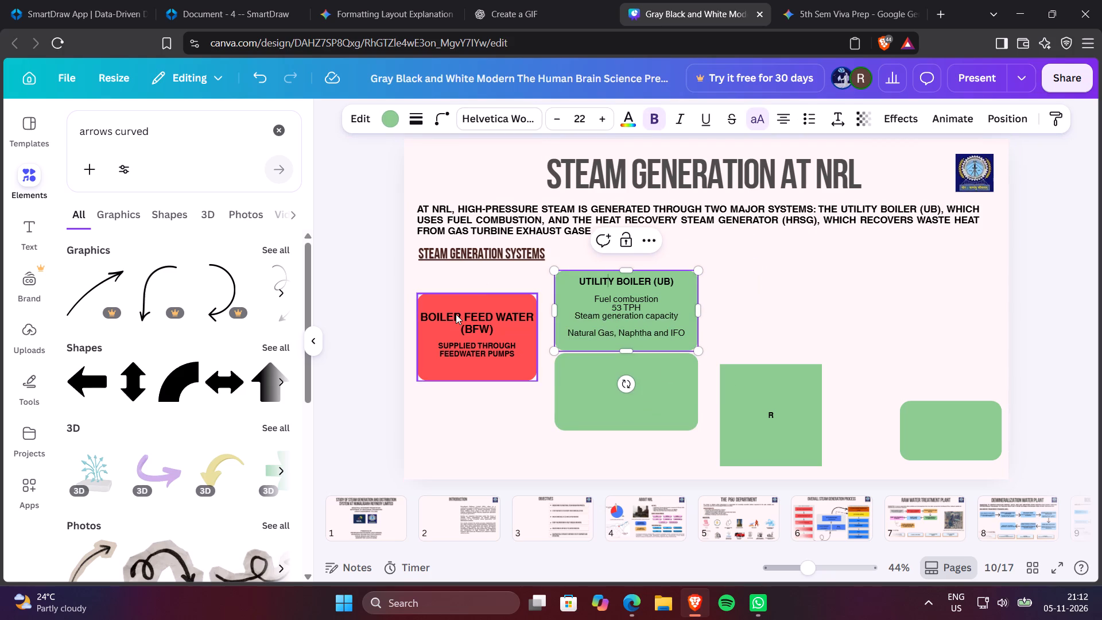
{"action": "left_click", "coordinate": [463, 312]}
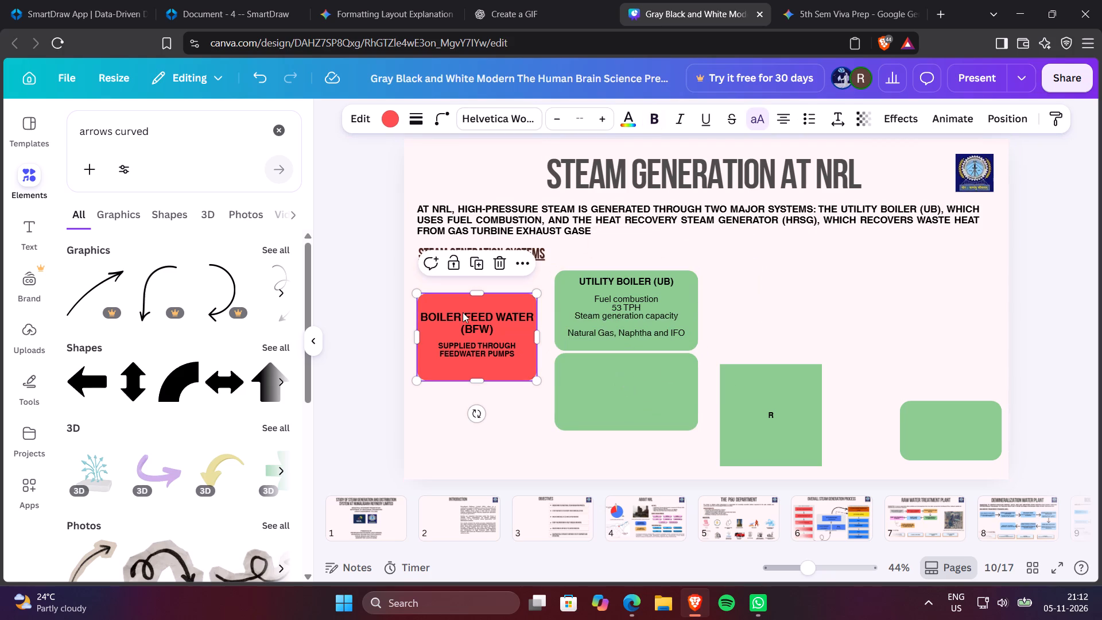
{"action": "left_click", "coordinate": [462, 316]}
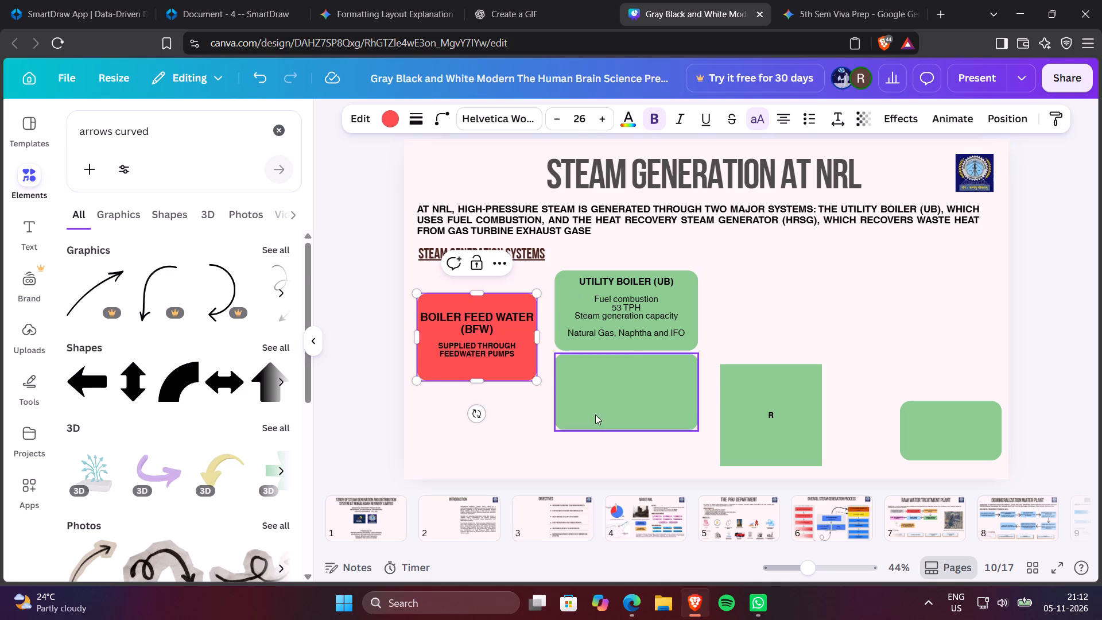
Select the empty green box directly below the Utility Boiler (UB) box.
{"action": "left_click", "coordinate": [603, 376]}
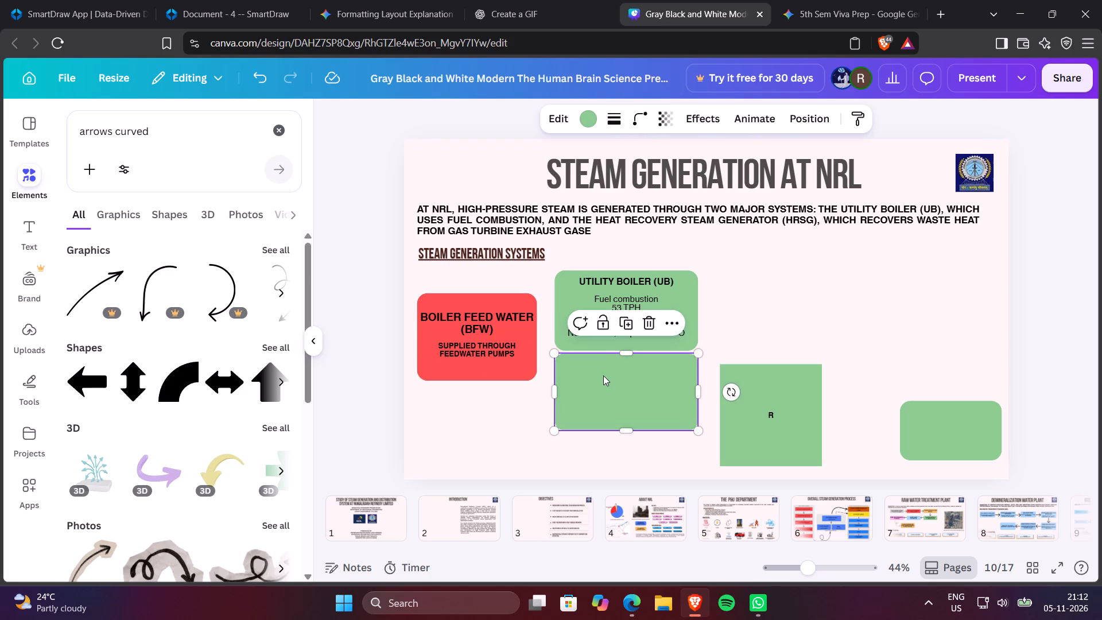
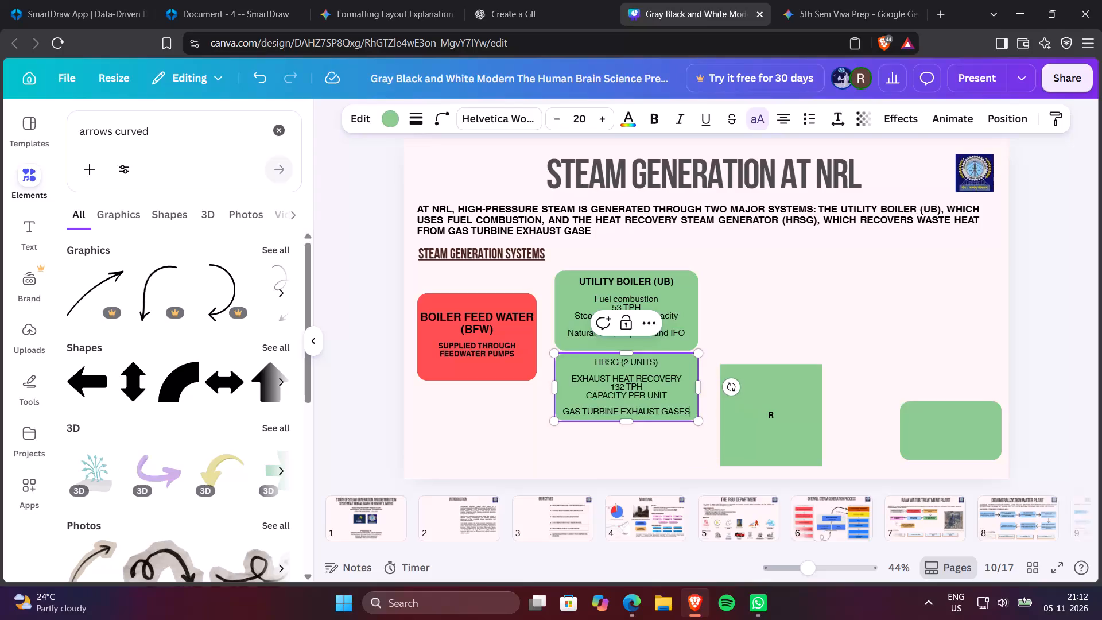
Make the "HRSG (2 UNITS)" heading bold in the green box below the Utility Boiler (UB) box.
{"action": "left_click", "coordinate": [644, 367]}
{"action": "left_click_drag", "start_coordinate": [666, 358], "coordinate": [647, 359]}
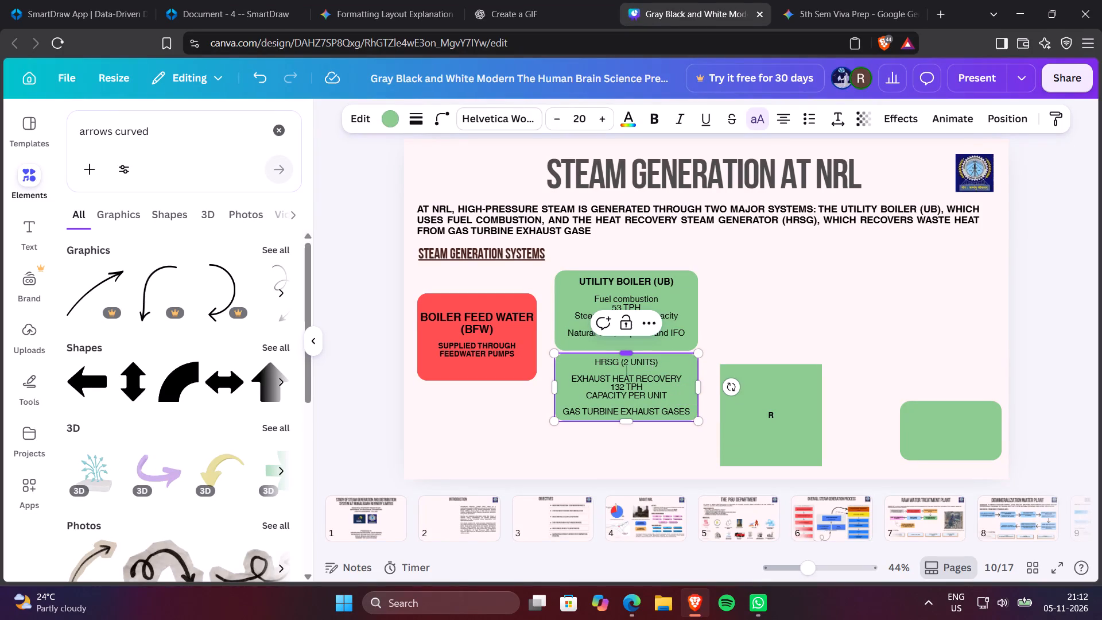
{"action": "key", "text": "ctrl+z"}
{"action": "left_click_drag", "start_coordinate": [662, 363], "coordinate": [661, 363]}
{"action": "left_click_drag", "start_coordinate": [661, 363], "coordinate": [588, 365]}
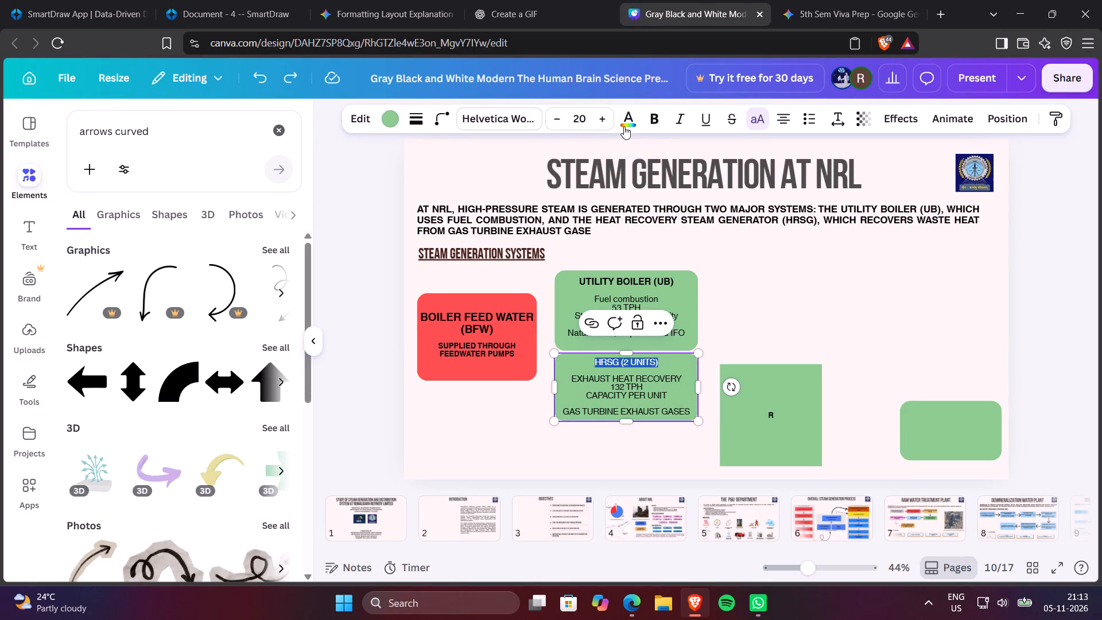
{"action": "left_click", "coordinate": [655, 115]}
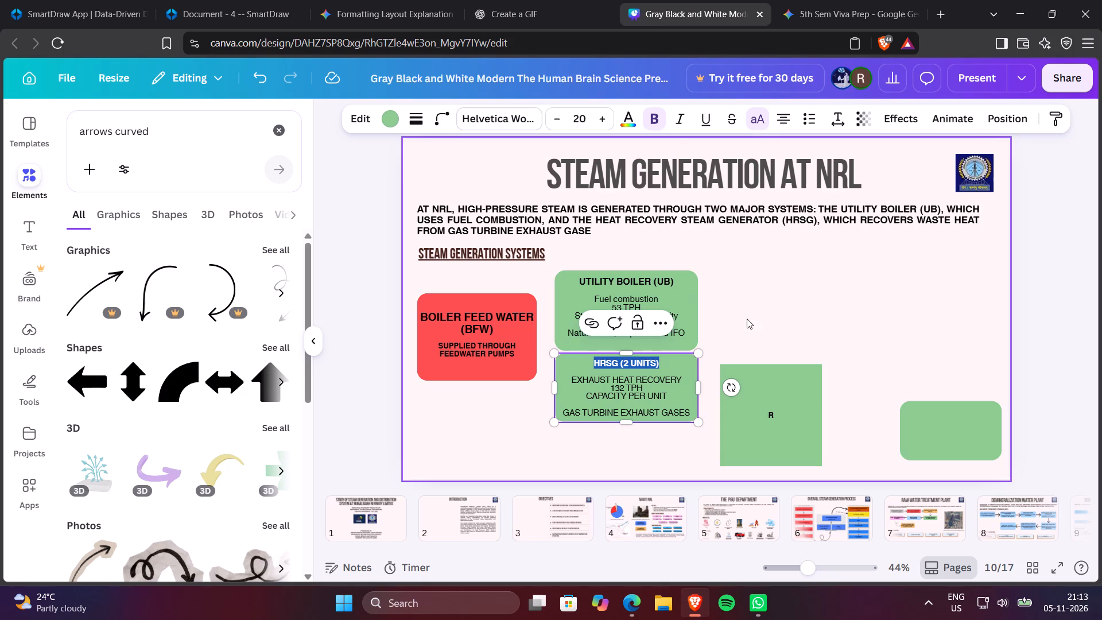
Select the "HRSG (2 UNITS)" heading text again for further formatting.
{"action": "left_click", "coordinate": [663, 396]}
{"action": "triple_click", "coordinate": [633, 362]}
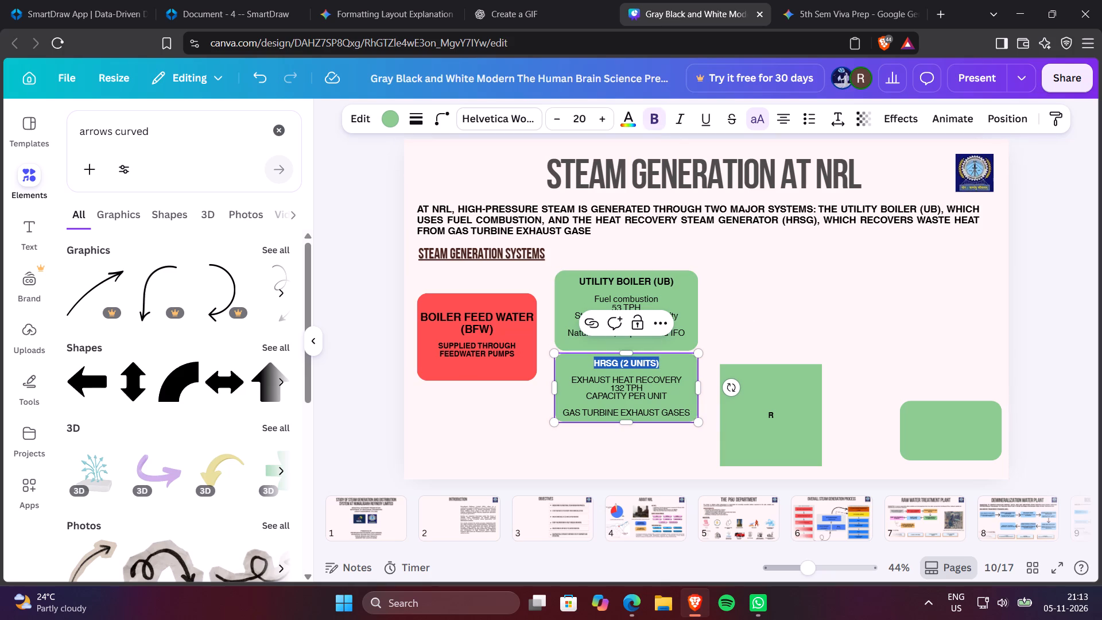
Set the font size of the "HRSG (2 UNITS)" heading to 22.
{"action": "double_click", "coordinate": [599, 116]}
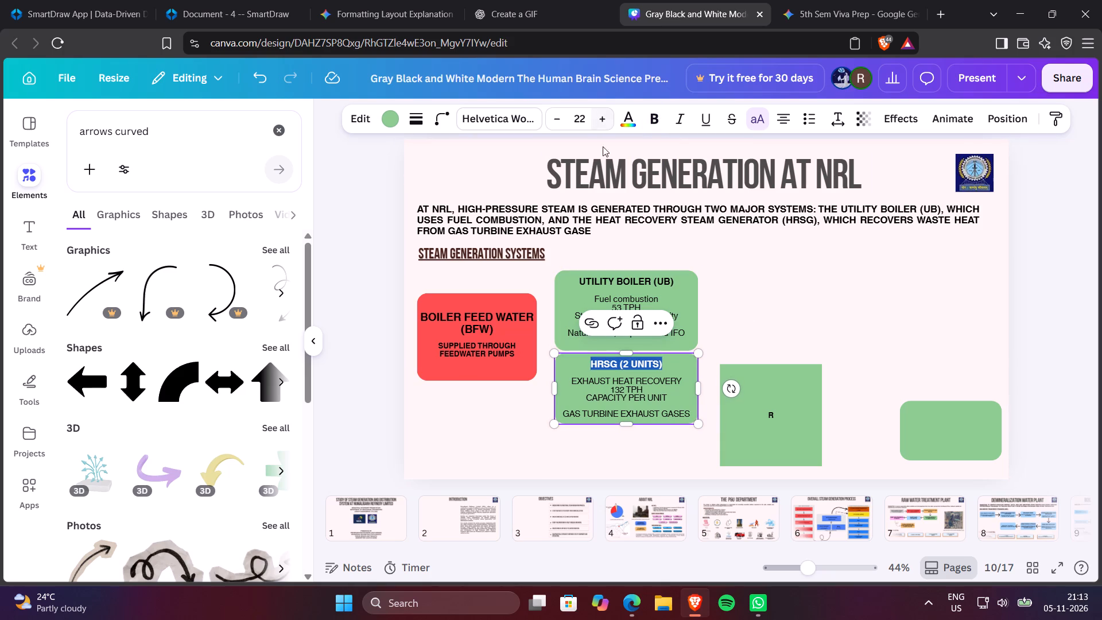
{"action": "left_click", "coordinate": [769, 269]}
Turn off uppercase for the "Exhaust heat recovery" line in the HRSG (2 UNITS) box.
{"action": "left_click", "coordinate": [611, 386]}
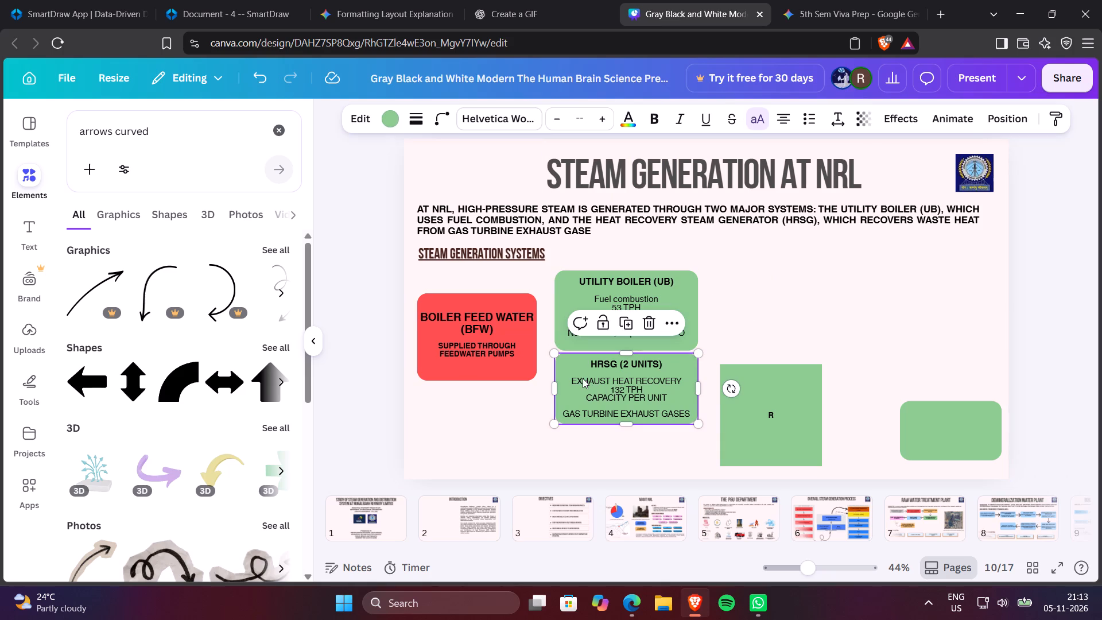
{"action": "left_click", "coordinate": [577, 378]}
{"action": "left_click_drag", "start_coordinate": [577, 378], "coordinate": [614, 378]}
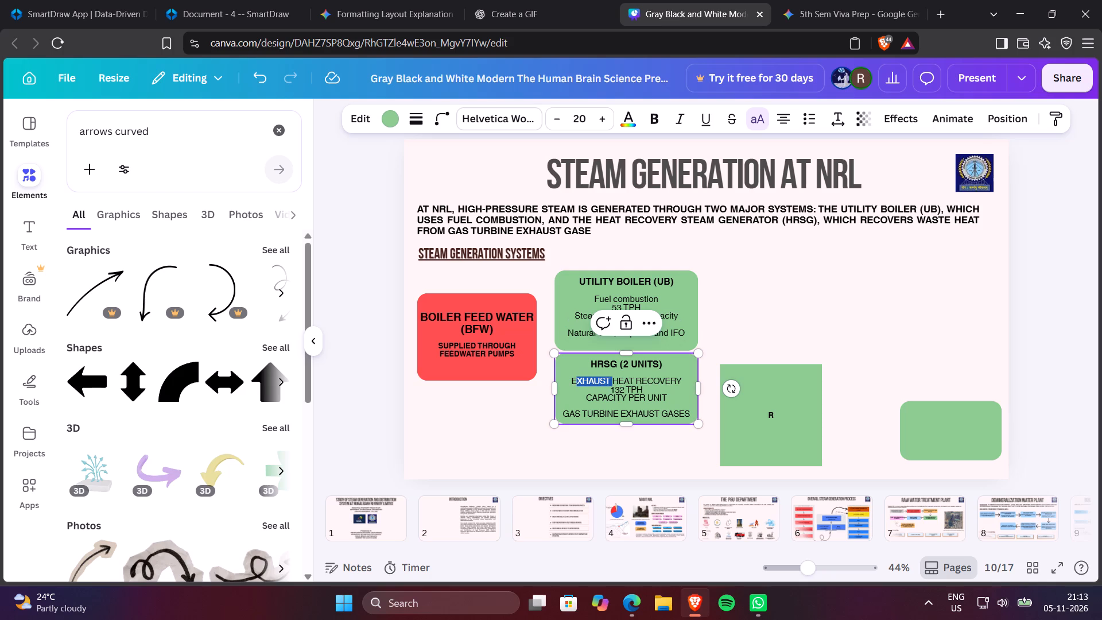
{"action": "left_click_drag", "start_coordinate": [614, 378], "coordinate": [674, 378]}
{"action": "left_click_drag", "start_coordinate": [674, 378], "coordinate": [679, 378]}
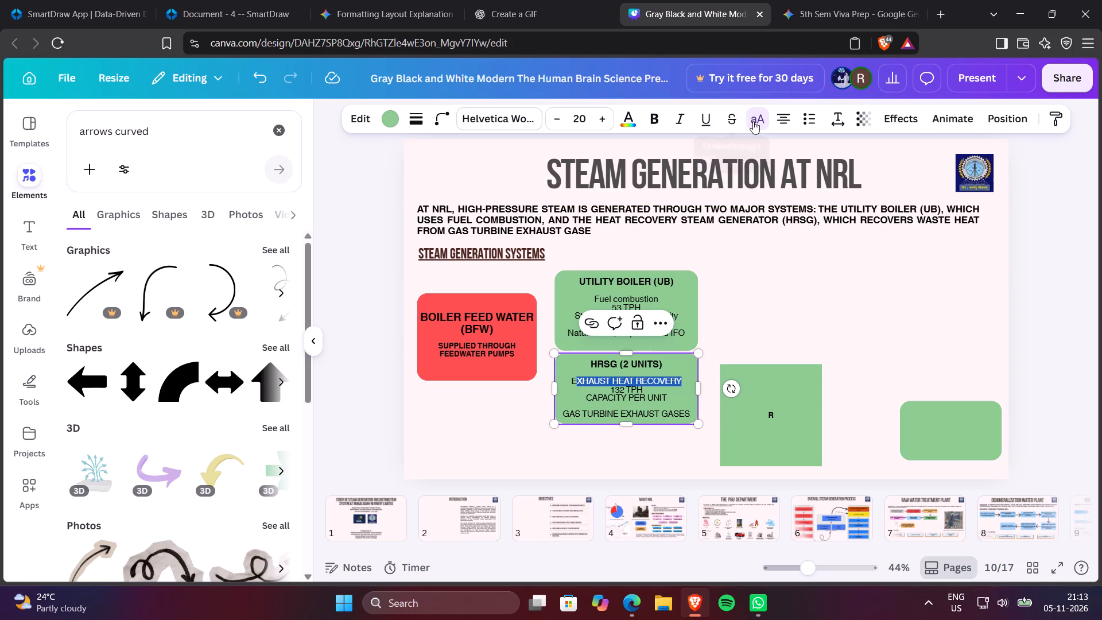
{"action": "left_click", "coordinate": [753, 121]}
{"action": "left_click", "coordinate": [752, 263]}
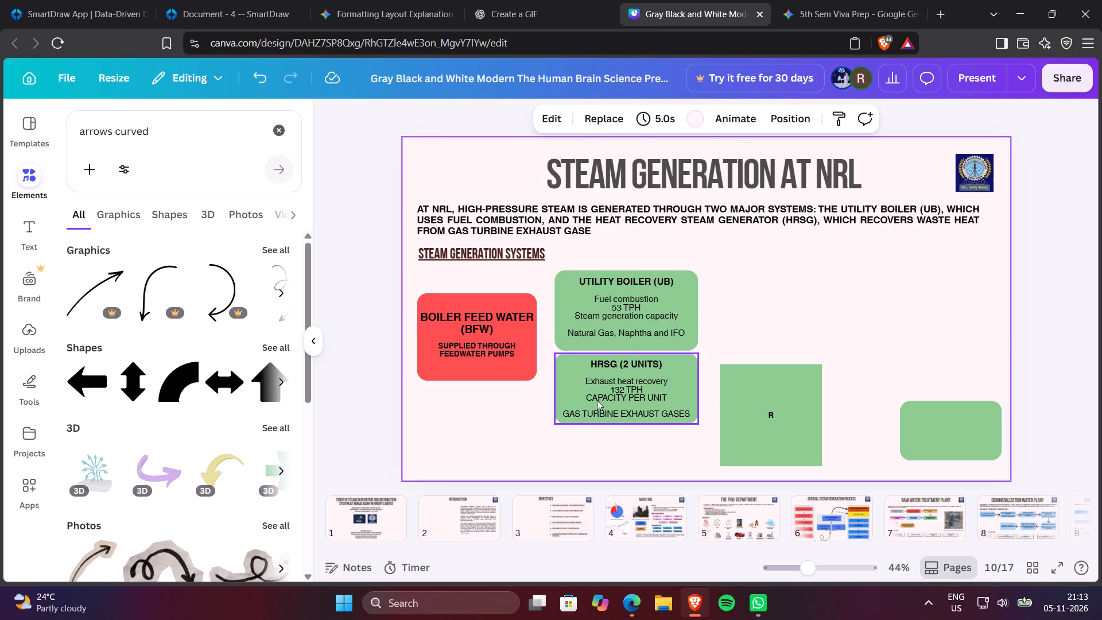
Turn off uppercase for the "Capacity per unit" line in the HRSG (2 UNITS) box.
{"action": "left_click", "coordinate": [597, 400]}
{"action": "left_click", "coordinate": [586, 396]}
{"action": "left_click_drag", "start_coordinate": [586, 396], "coordinate": [663, 397]}
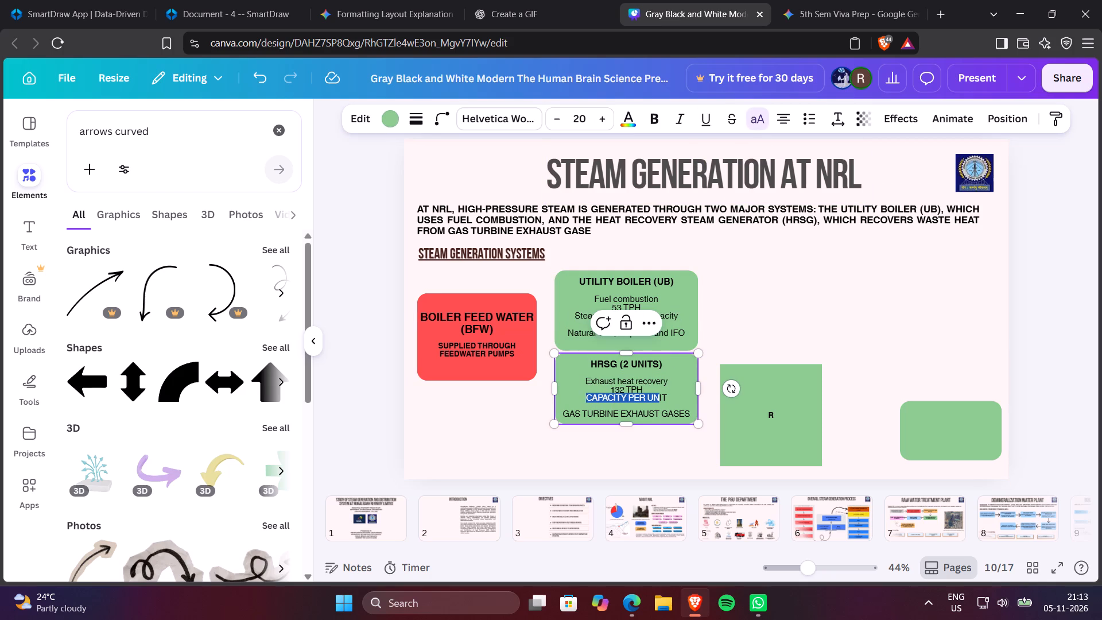
{"action": "left_click_drag", "start_coordinate": [663, 397], "coordinate": [670, 397]}
{"action": "left_click", "coordinate": [750, 119]}
Turn off uppercase for the "Gas turbine exhaust gases" line in the HRSG (2 UNITS) box.
{"action": "left_click", "coordinate": [624, 392]}
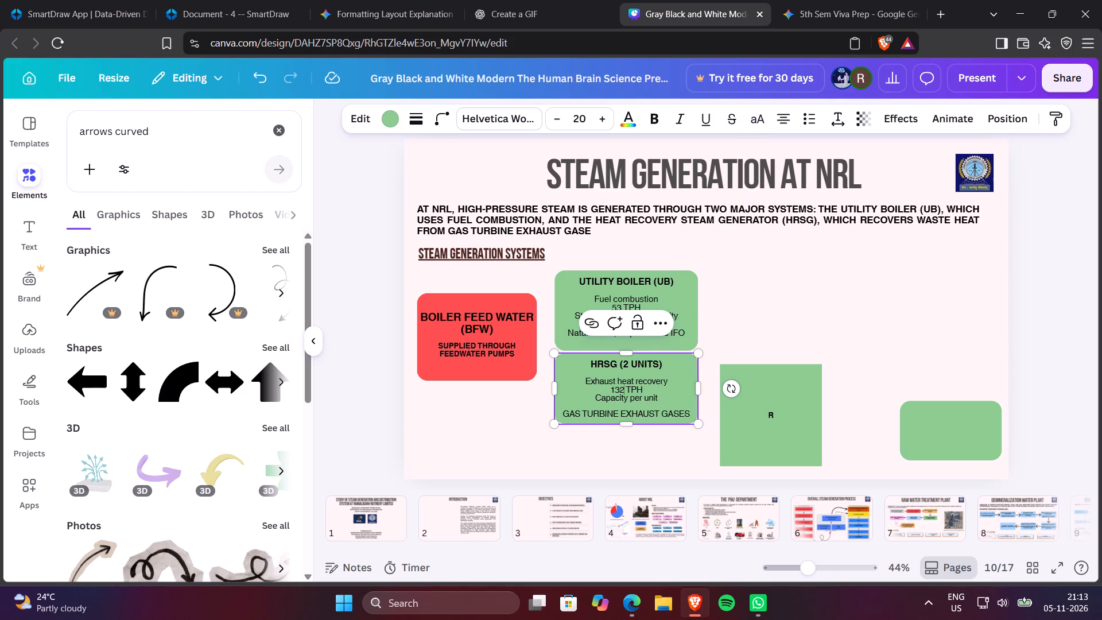
{"action": "left_click_drag", "start_coordinate": [568, 411], "coordinate": [692, 413]}
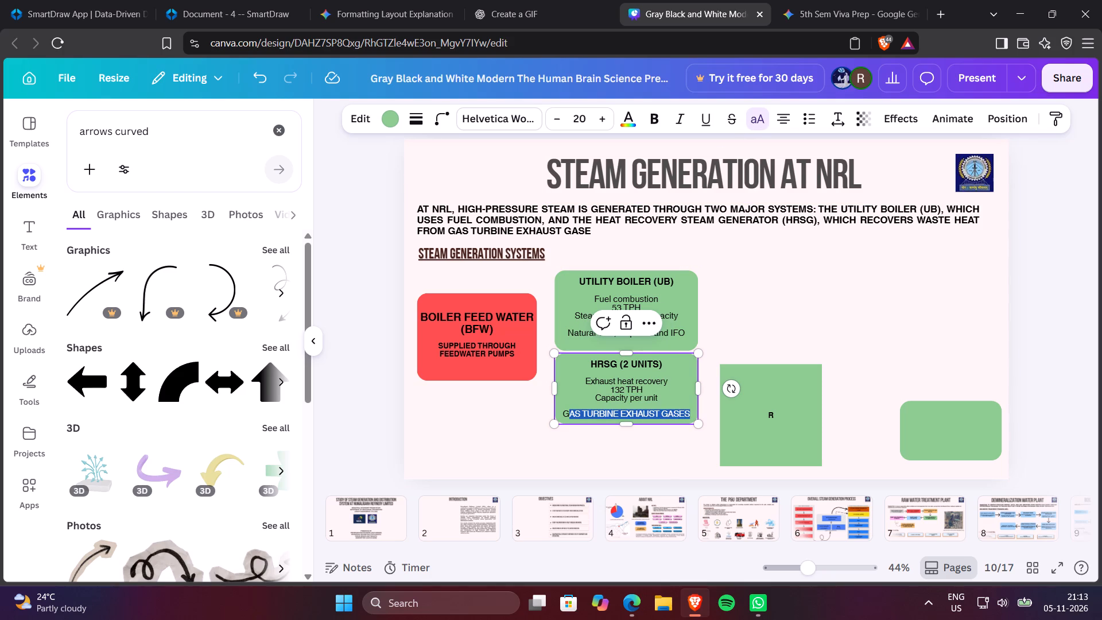
{"action": "left_click_drag", "start_coordinate": [692, 413], "coordinate": [578, 413]}
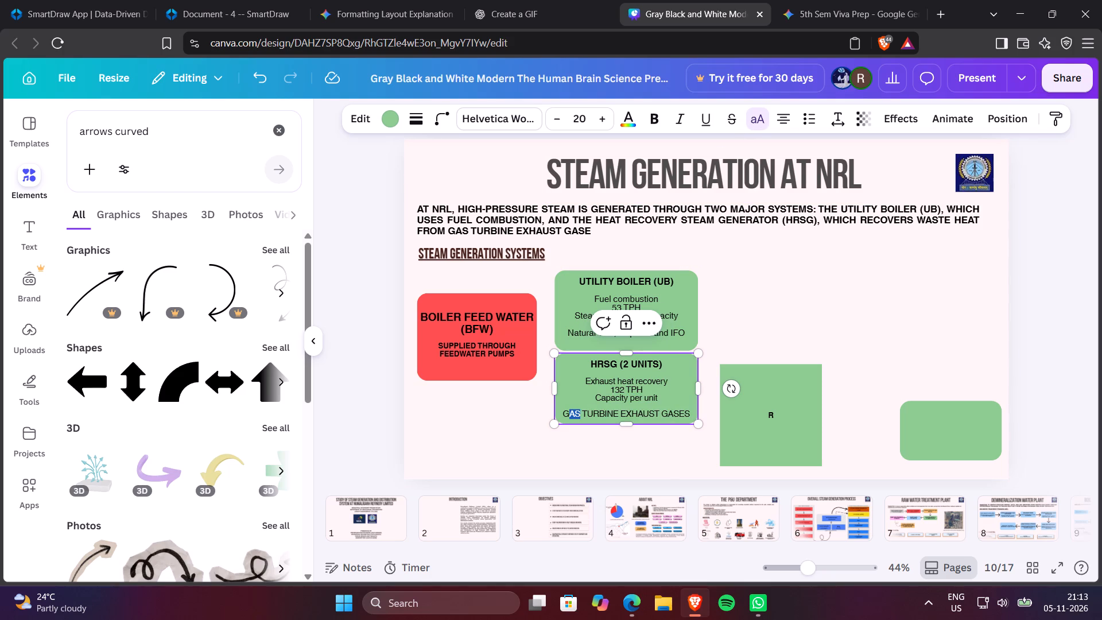
{"action": "left_click_drag", "start_coordinate": [578, 413], "coordinate": [579, 413]}
{"action": "left_click", "coordinate": [754, 117]}
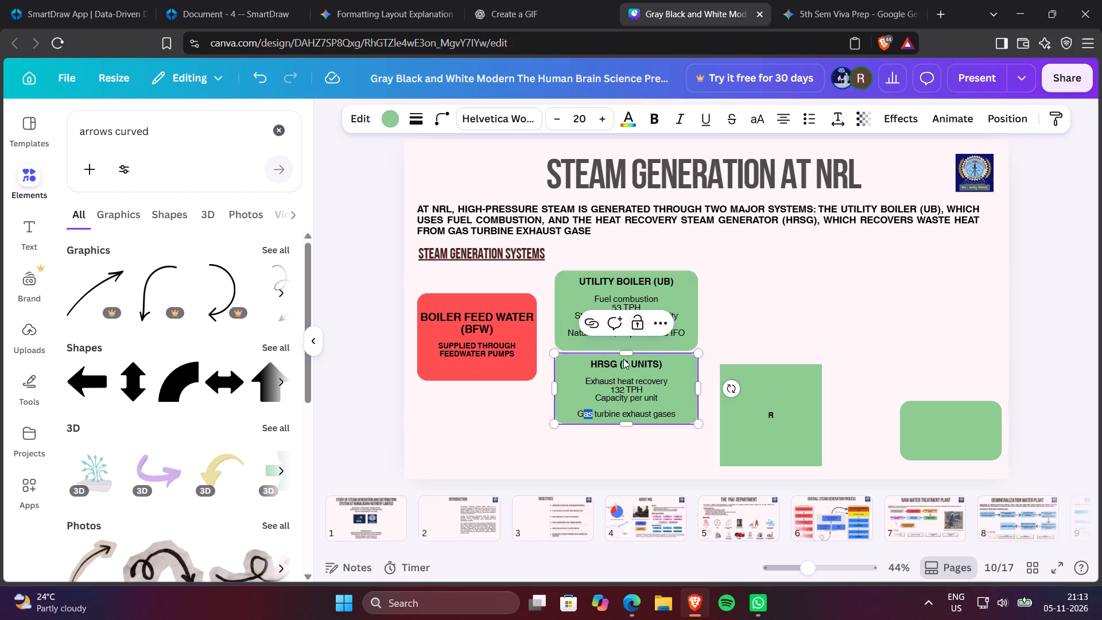
{"action": "left_click", "coordinate": [670, 401]}
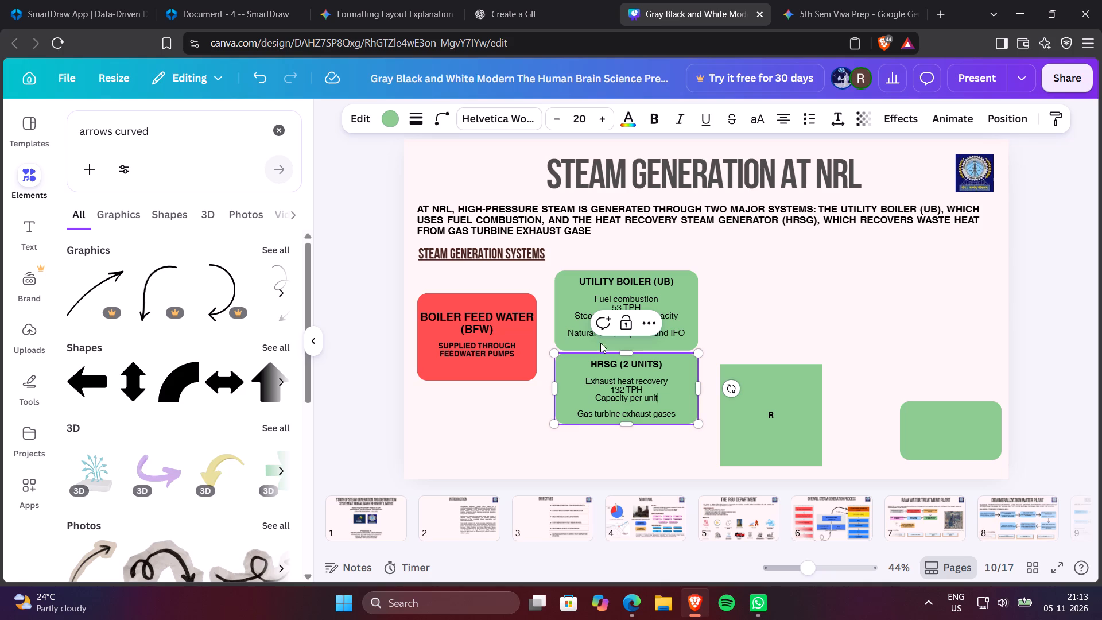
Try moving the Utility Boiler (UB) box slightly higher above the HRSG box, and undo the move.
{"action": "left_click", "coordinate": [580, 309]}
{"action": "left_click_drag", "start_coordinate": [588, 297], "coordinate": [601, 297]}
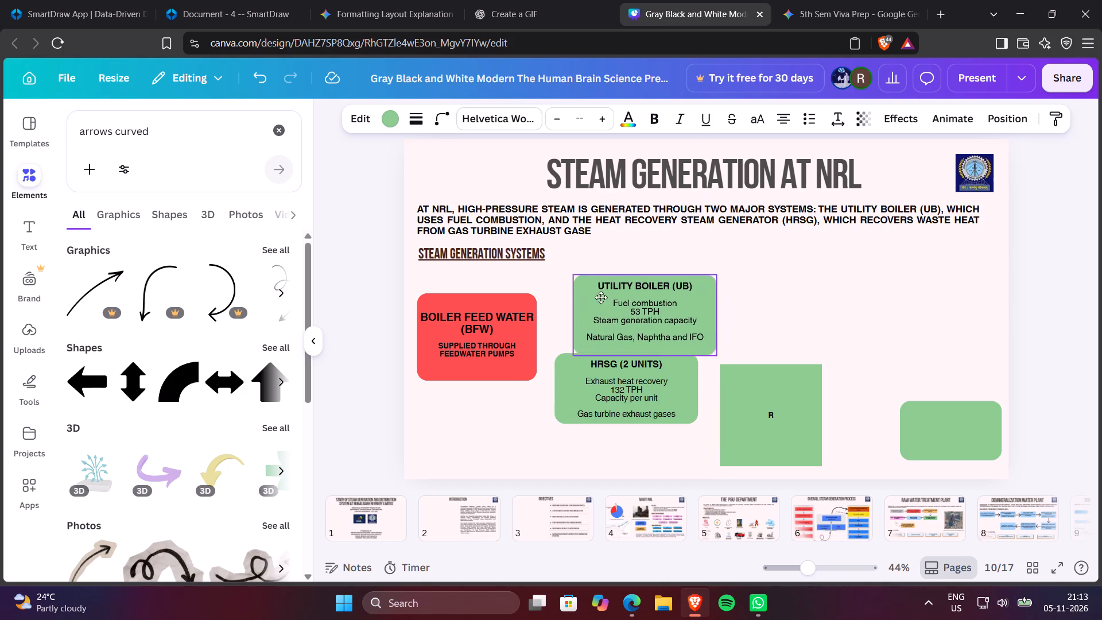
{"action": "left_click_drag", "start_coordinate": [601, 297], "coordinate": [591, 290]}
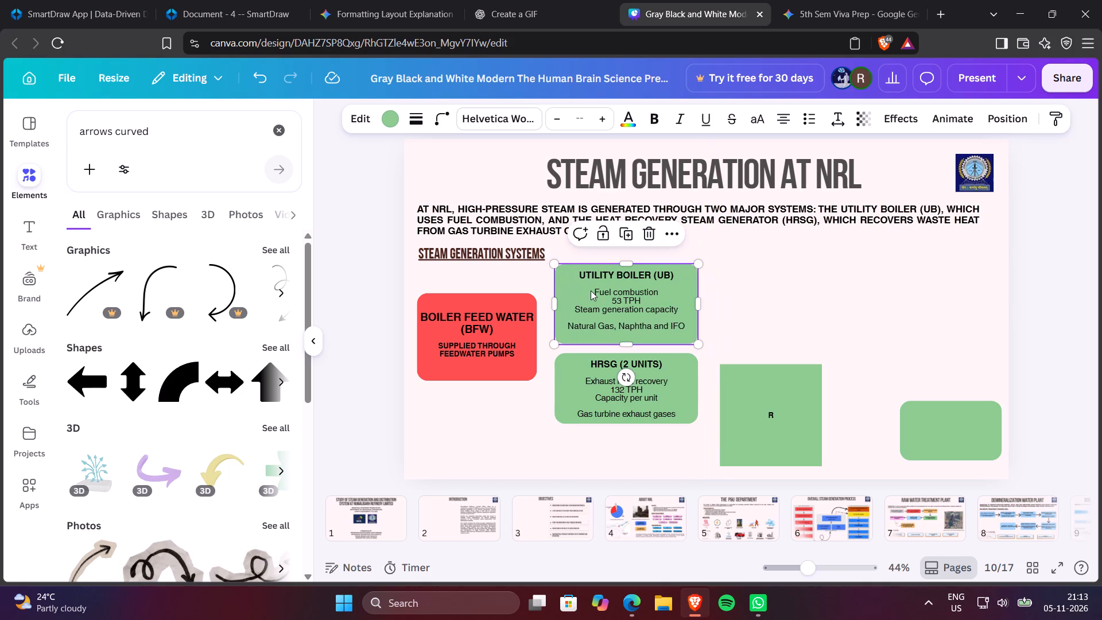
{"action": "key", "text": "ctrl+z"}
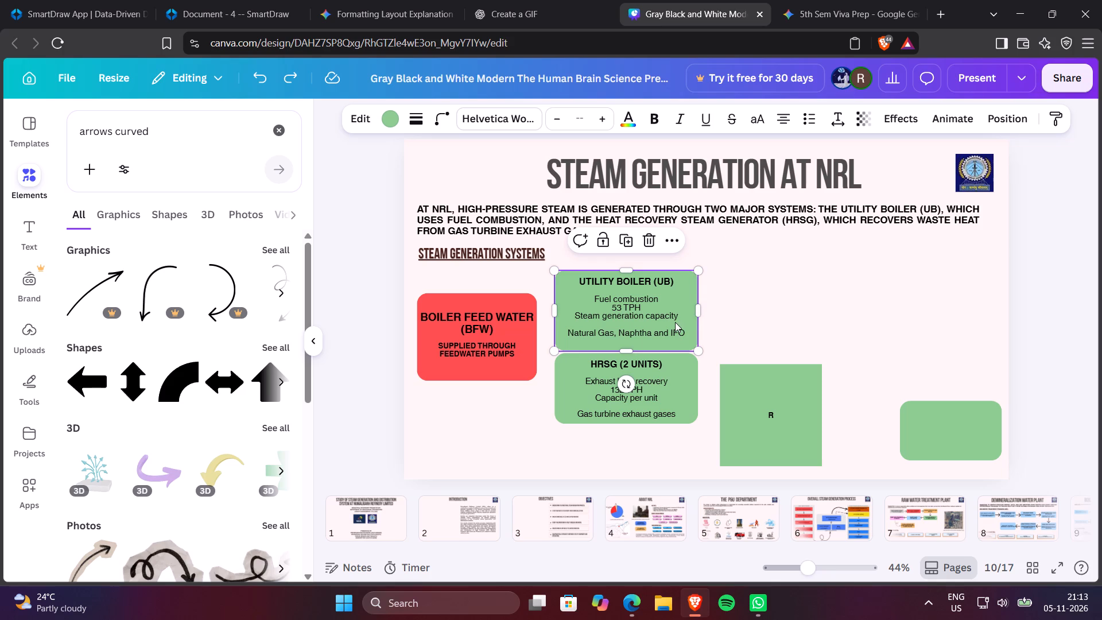
Format the Utility Boiler (UB) lines from "Fuel combustion" through "Natural Gas, Naphtha and IFO" as a bulleted list.
{"action": "left_click", "coordinate": [632, 305]}
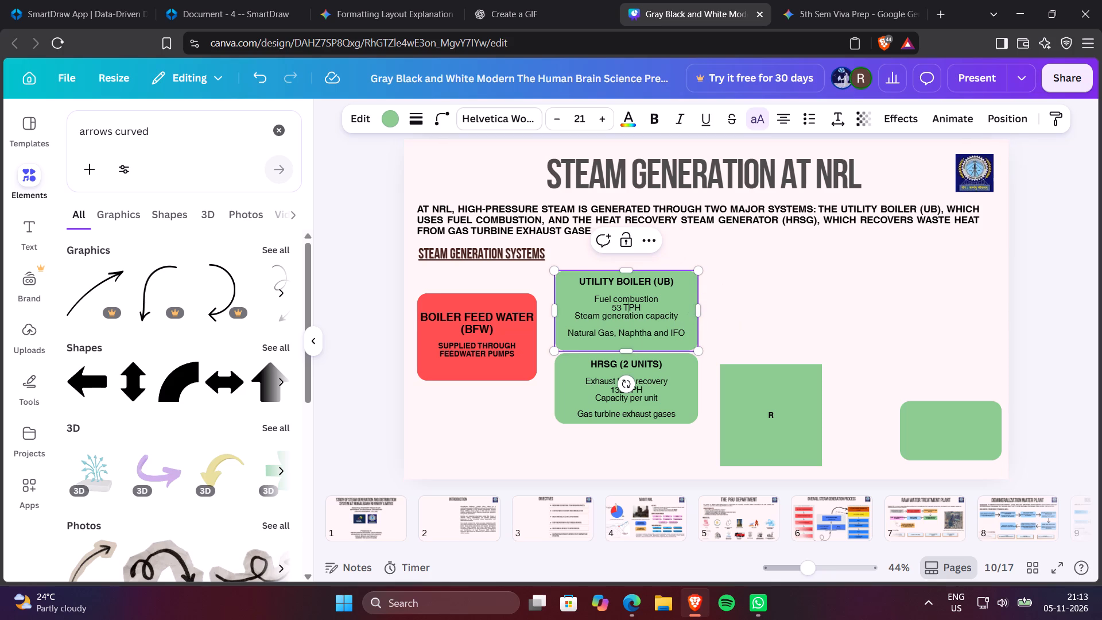
{"action": "left_click", "coordinate": [599, 300]}
{"action": "left_click_drag", "start_coordinate": [593, 297], "coordinate": [606, 301]}
{"action": "left_click", "coordinate": [610, 304]}
{"action": "left_click_drag", "start_coordinate": [620, 311], "coordinate": [677, 339]}
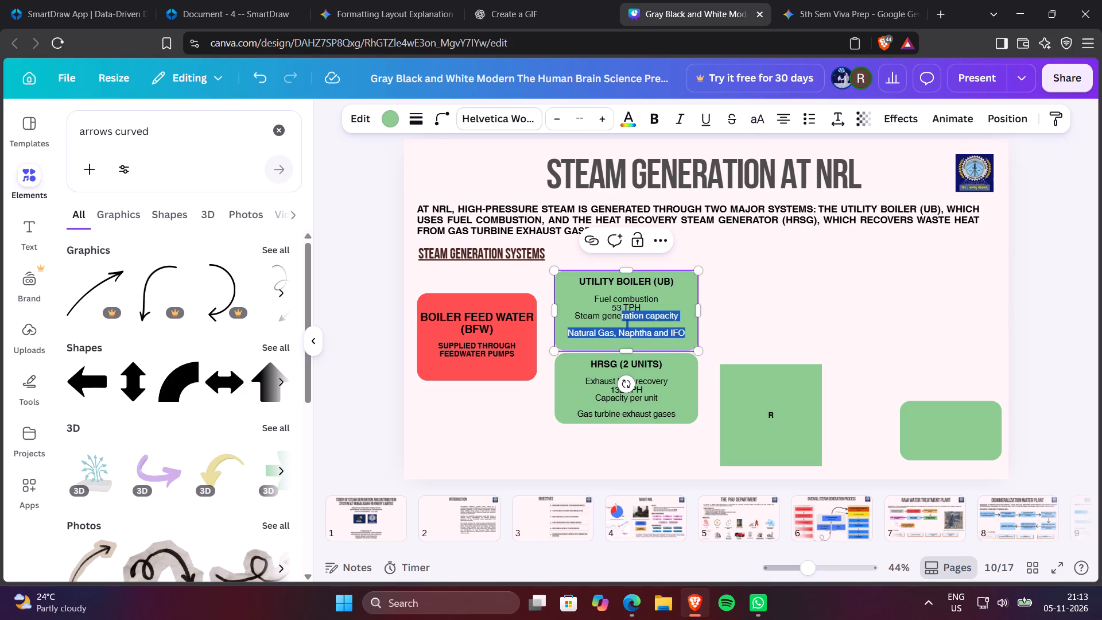
{"action": "left_click", "coordinate": [579, 296]}
{"action": "left_click_drag", "start_coordinate": [593, 296], "coordinate": [663, 327]}
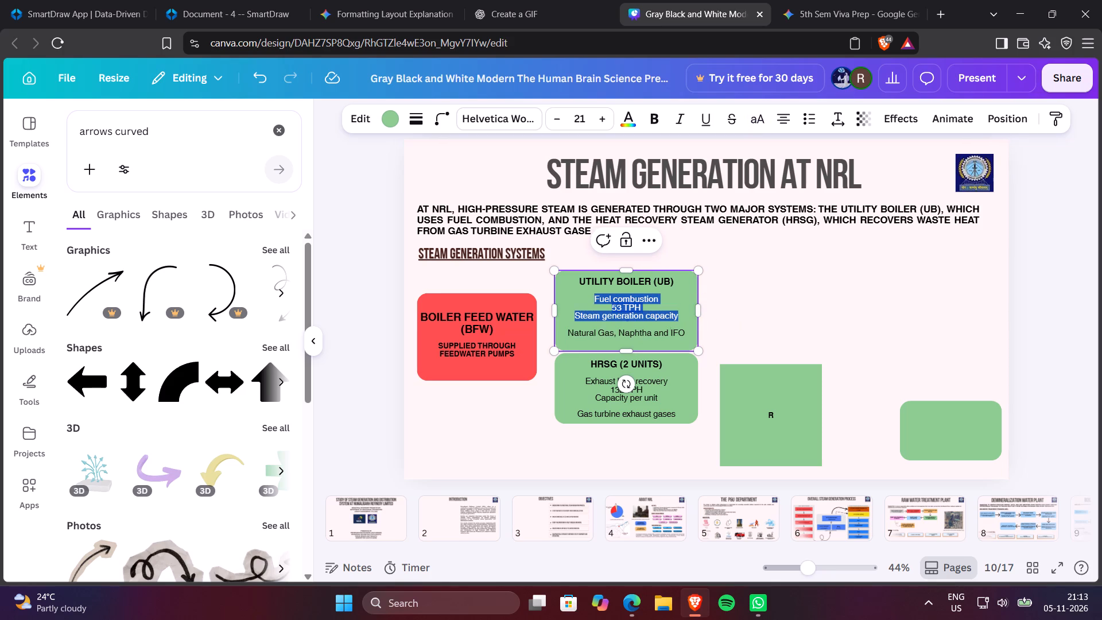
{"action": "left_click_drag", "start_coordinate": [663, 327], "coordinate": [690, 335]}
{"action": "left_click", "coordinate": [806, 115]}
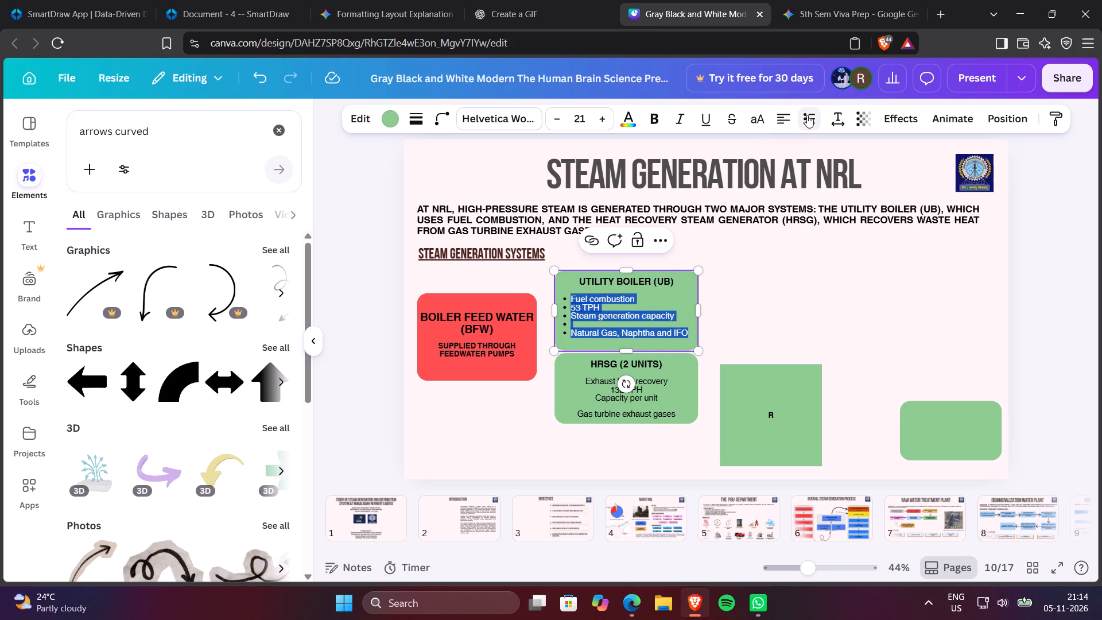
Join the "Steam generation capacity" bullet onto the "53 TPH" bullet in the Utility Boiler (UB) box, separated by a space.
{"action": "left_click", "coordinate": [579, 323]}
{"action": "left_click", "coordinate": [572, 317]}
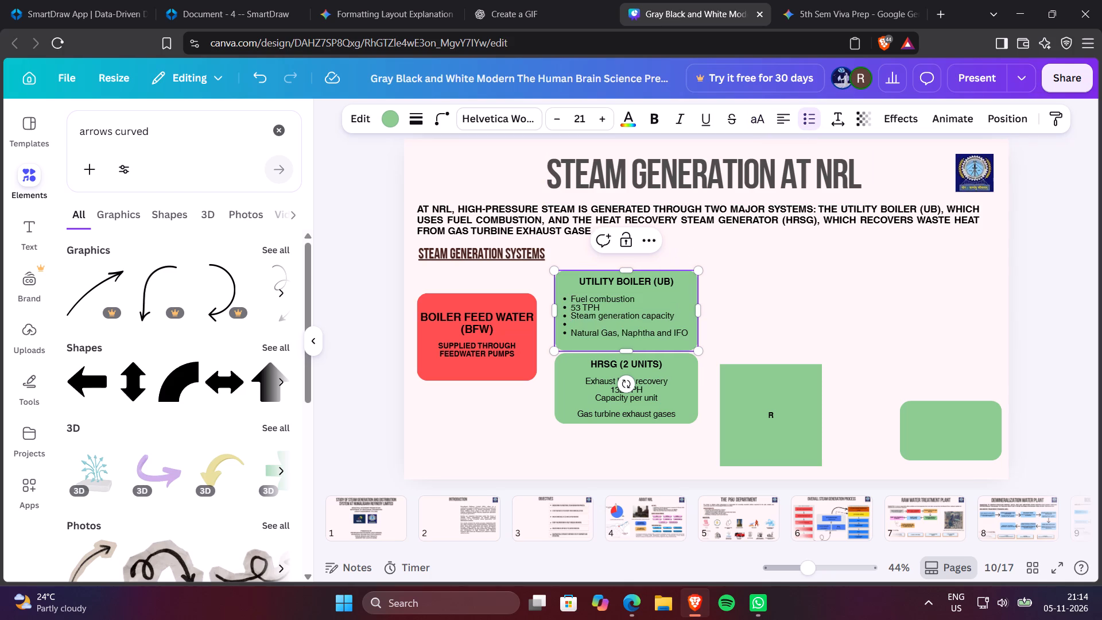
{"action": "key", "text": "BackSpace"}
{"action": "key", "text": "BackSpace"}
{"action": "key", "text": "space"}
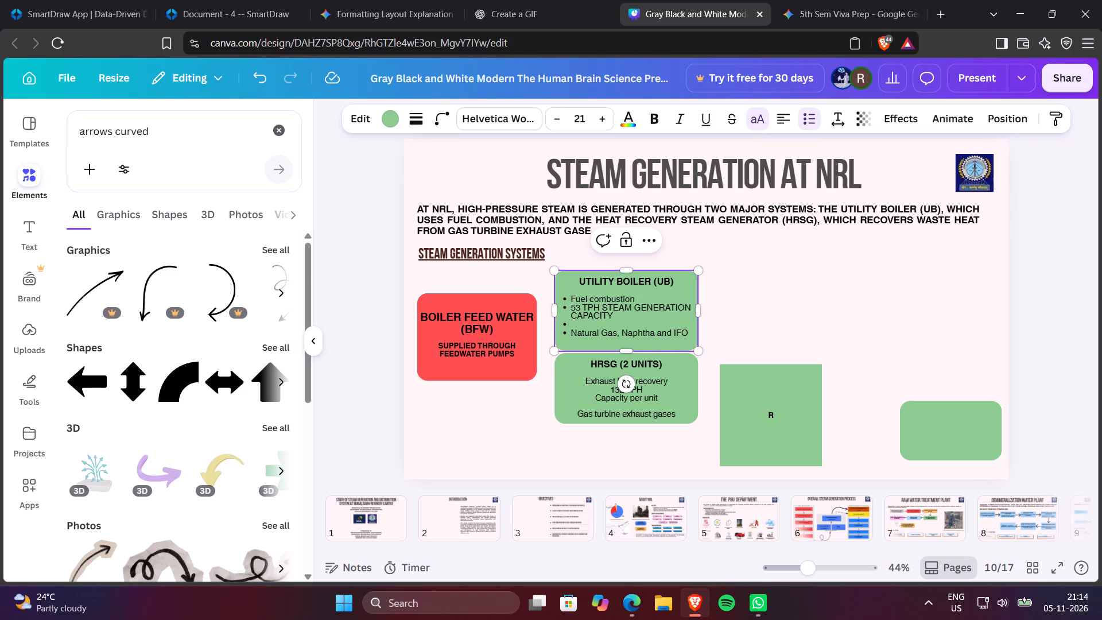
Turn off uppercase for the "Steam generation capacity" text following "53 TPH" in the Utility Boiler (UB) box.
{"action": "left_click_drag", "start_coordinate": [602, 308], "coordinate": [612, 315]}
{"action": "left_click", "coordinate": [755, 118]}
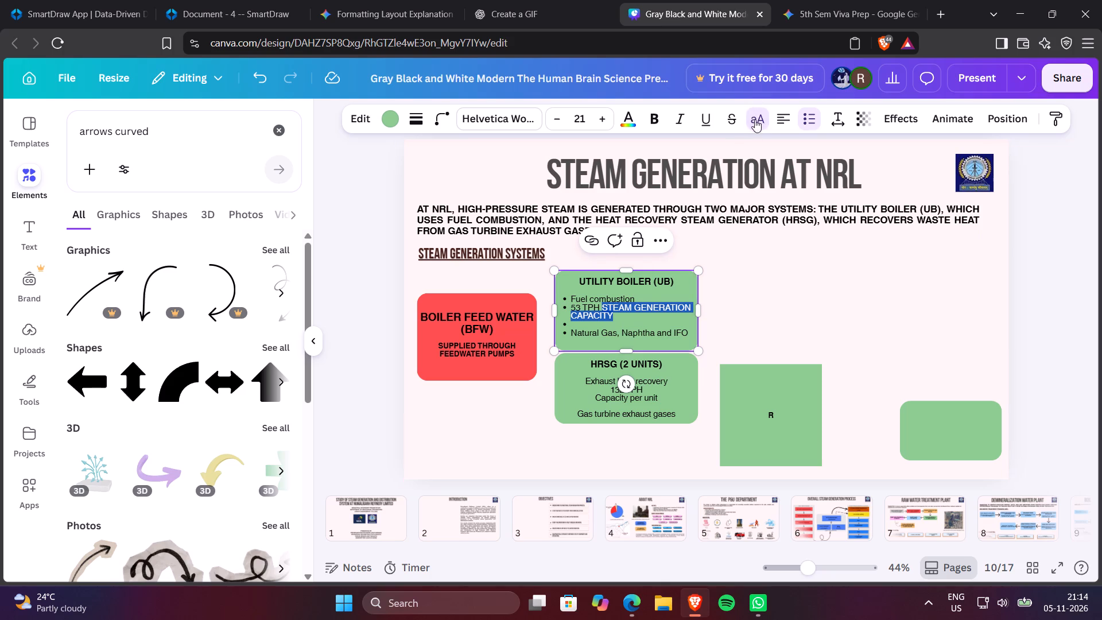
{"action": "left_click", "coordinate": [752, 303]}
Delete the empty bullet above "Natural Gas, Naphtha and IFO" in the Utility Boiler (UB) box.
{"action": "left_click", "coordinate": [646, 333]}
{"action": "left_click", "coordinate": [631, 328]}
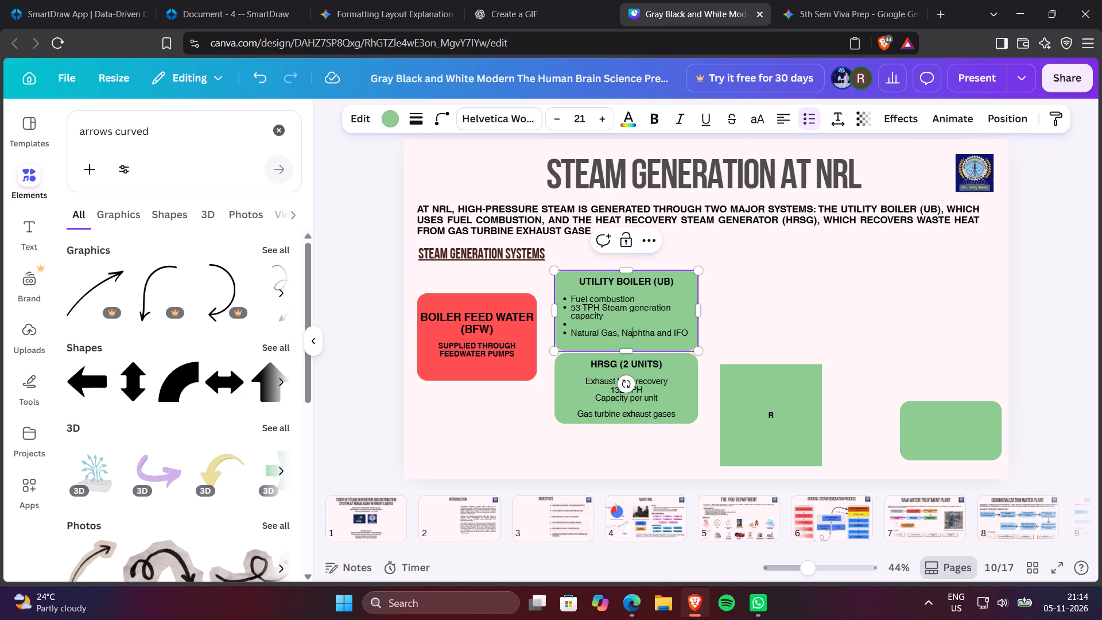
{"action": "left_click", "coordinate": [583, 327]}
{"action": "left_click", "coordinate": [583, 320]}
{"action": "key", "text": "BackSpace"}
{"action": "key", "text": "BackSpace"}
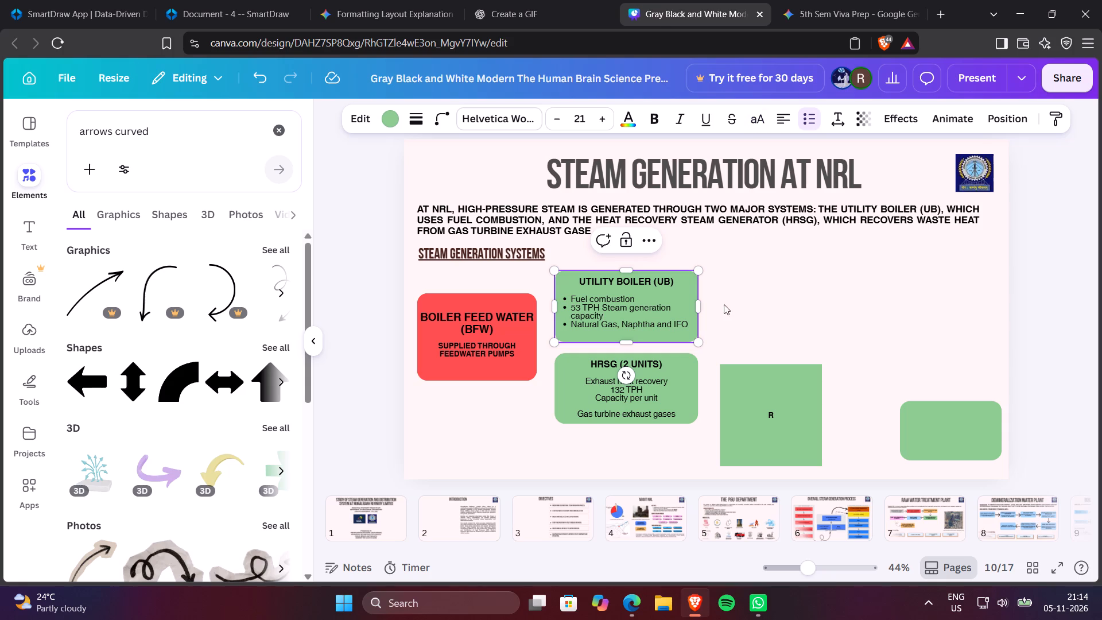
{"action": "left_click", "coordinate": [745, 298]}
Format the HRSG (2 UNITS) lines from "Exhaust heat recovery" through "Gas turbine exhaust gases" as a bulleted list.
{"action": "left_click", "coordinate": [624, 387]}
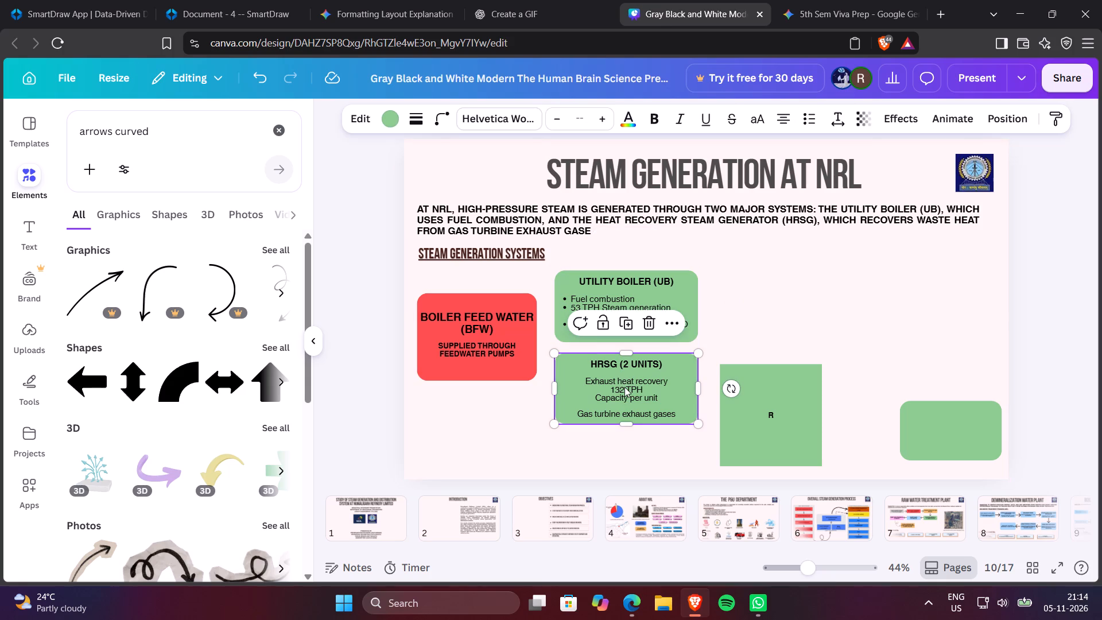
{"action": "left_click", "coordinate": [612, 385]}
{"action": "left_click_drag", "start_coordinate": [585, 379], "coordinate": [674, 414]}
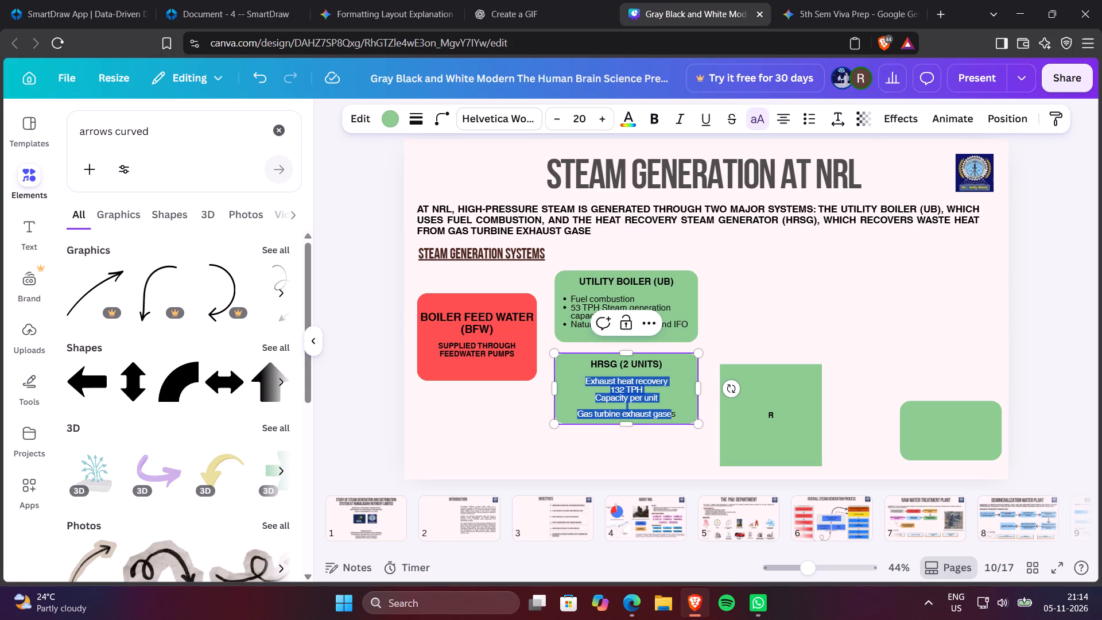
{"action": "left_click_drag", "start_coordinate": [674, 414], "coordinate": [677, 415]}
{"action": "left_click", "coordinate": [812, 119]}
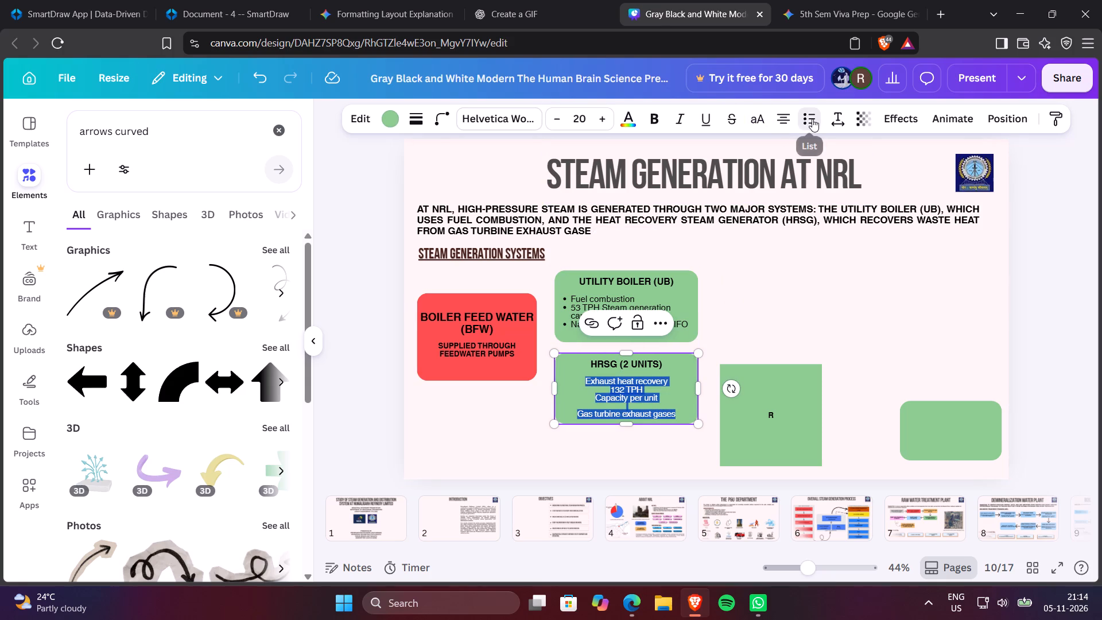
{"action": "left_click", "coordinate": [768, 321]}
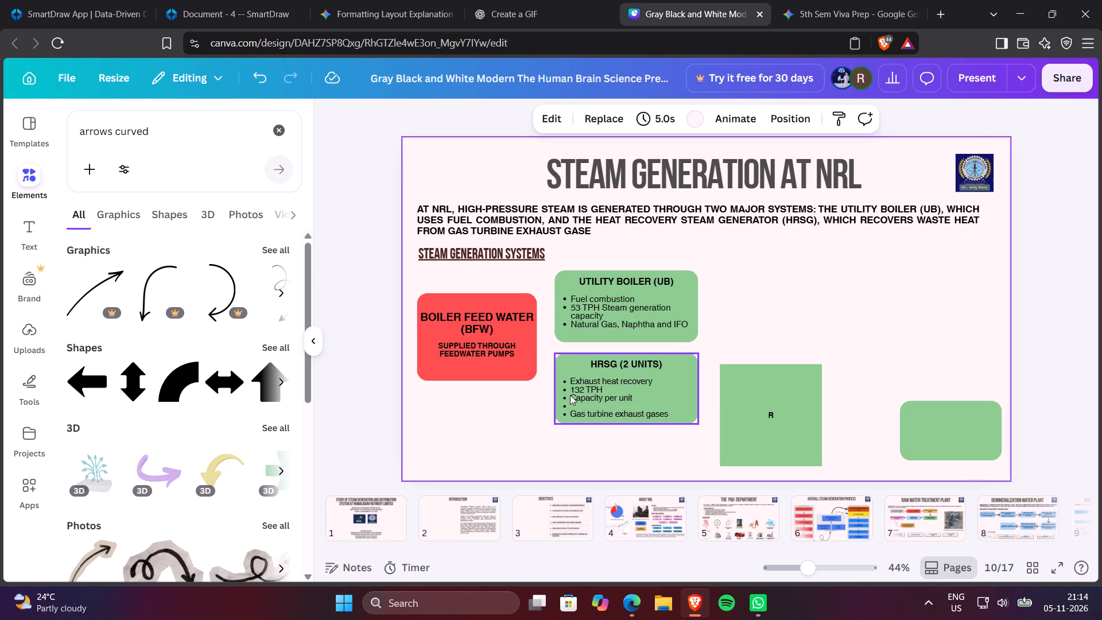
Delete the empty bullet above "Gas turbine exhaust gases" in the HRSG (2 UNITS) box.
{"action": "left_click", "coordinate": [571, 403]}
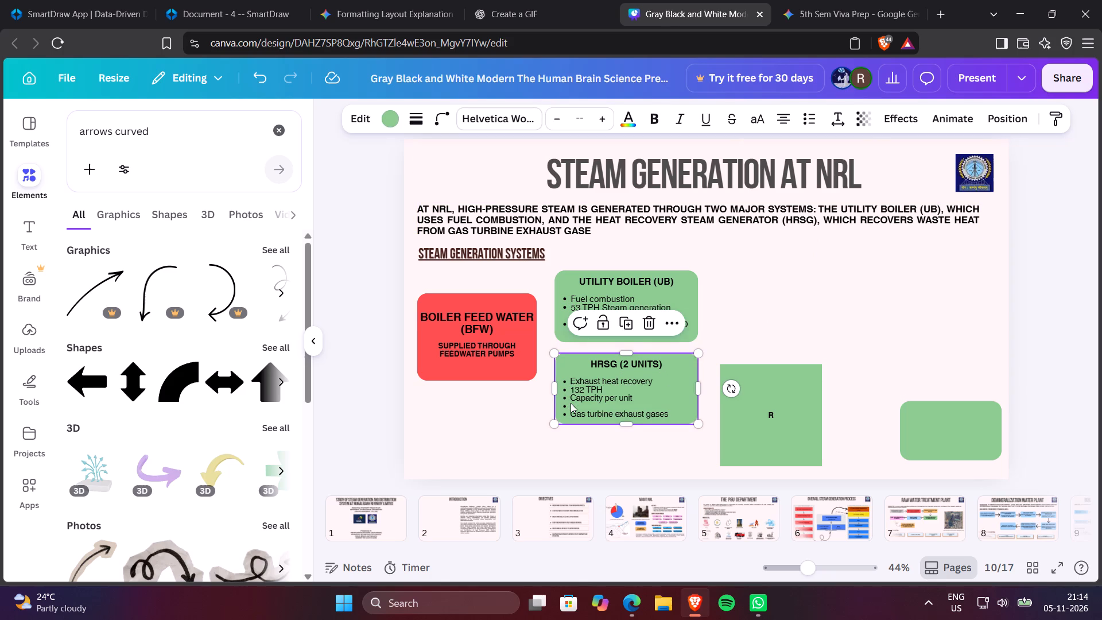
{"action": "left_click_drag", "start_coordinate": [571, 403], "coordinate": [579, 404]}
{"action": "left_click", "coordinate": [579, 404]}
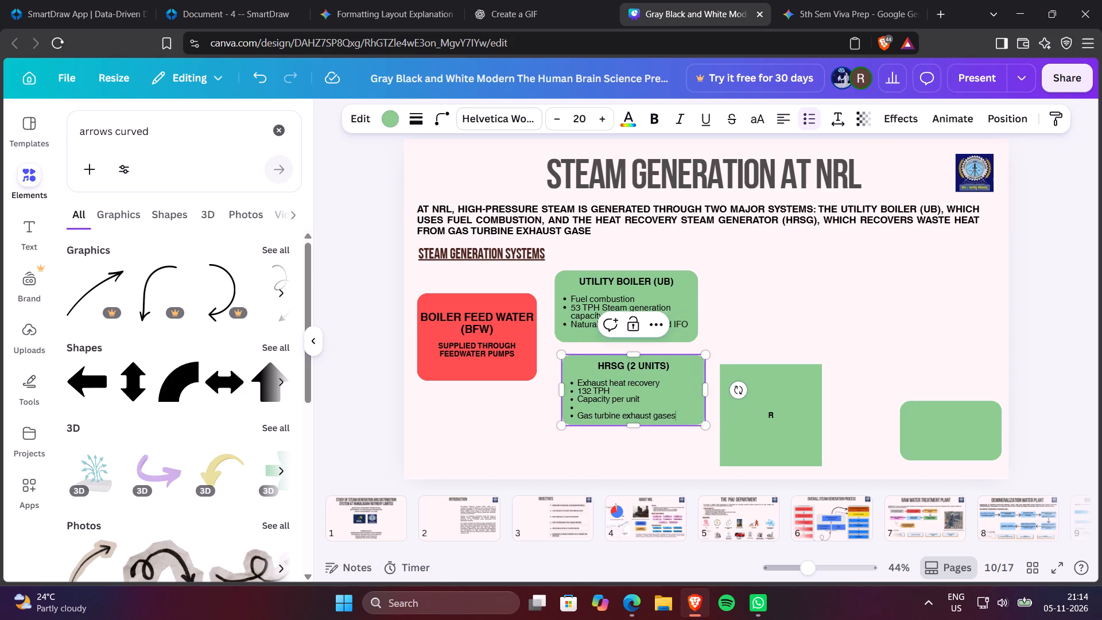
{"action": "key", "text": "ctrl+z"}
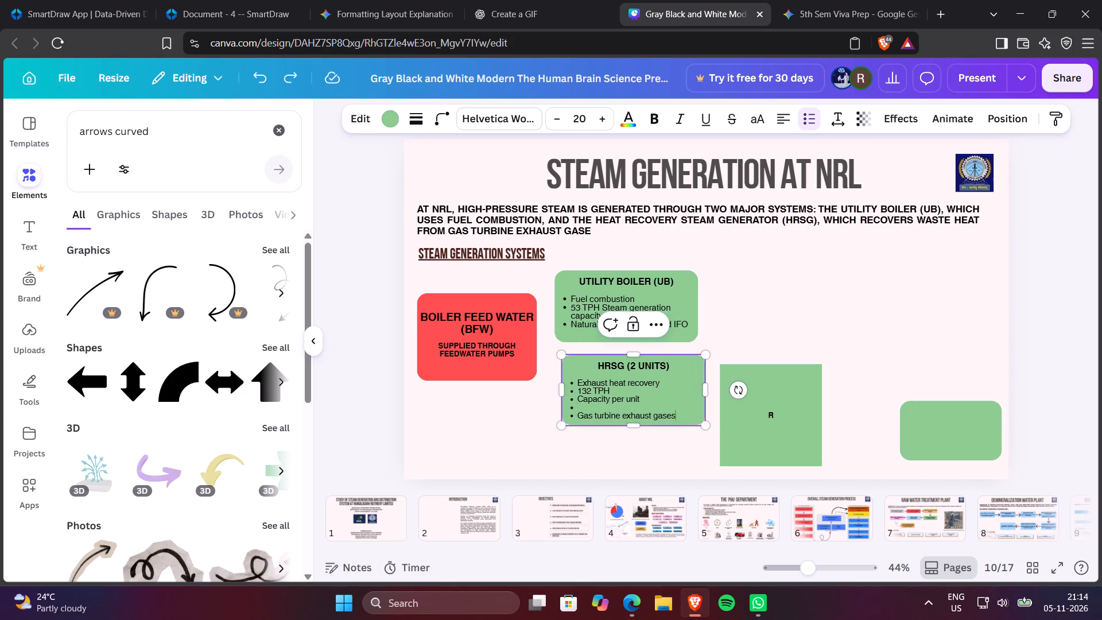
{"action": "left_click", "coordinate": [580, 409]}
{"action": "key", "text": "BackSpace"}
{"action": "key", "text": "BackSpace"}
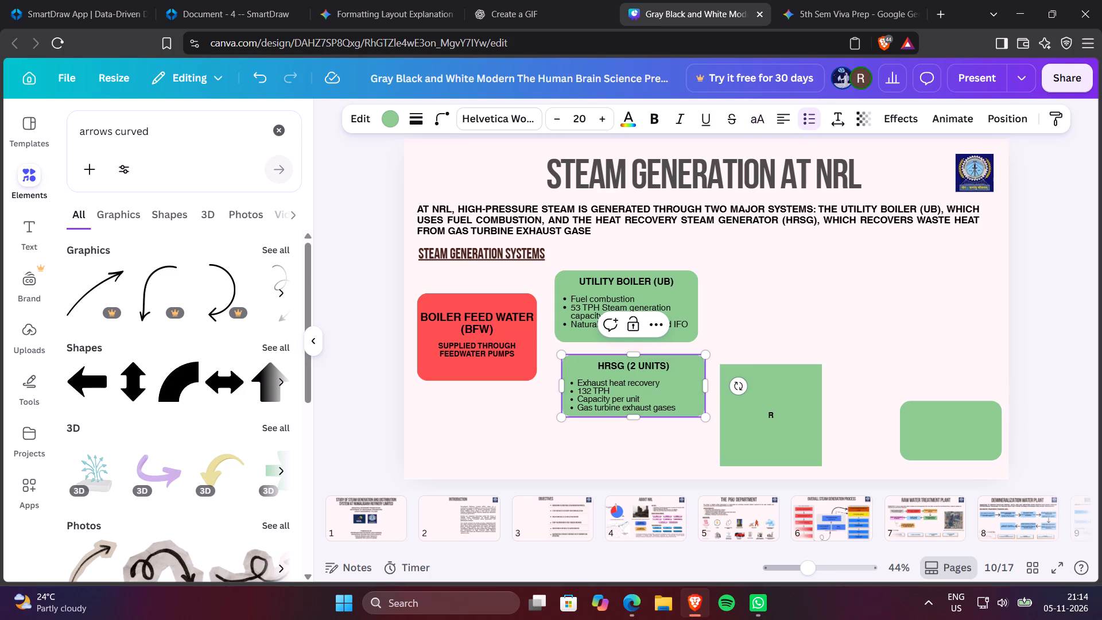
Join the "Capacity per unit" bullet onto the "132 TPH" bullet in the HRSG (2 UNITS) box, separated by a space.
{"action": "left_click", "coordinate": [579, 401]}
{"action": "key", "text": "BackSpace"}
{"action": "key", "text": "BackSpace"}
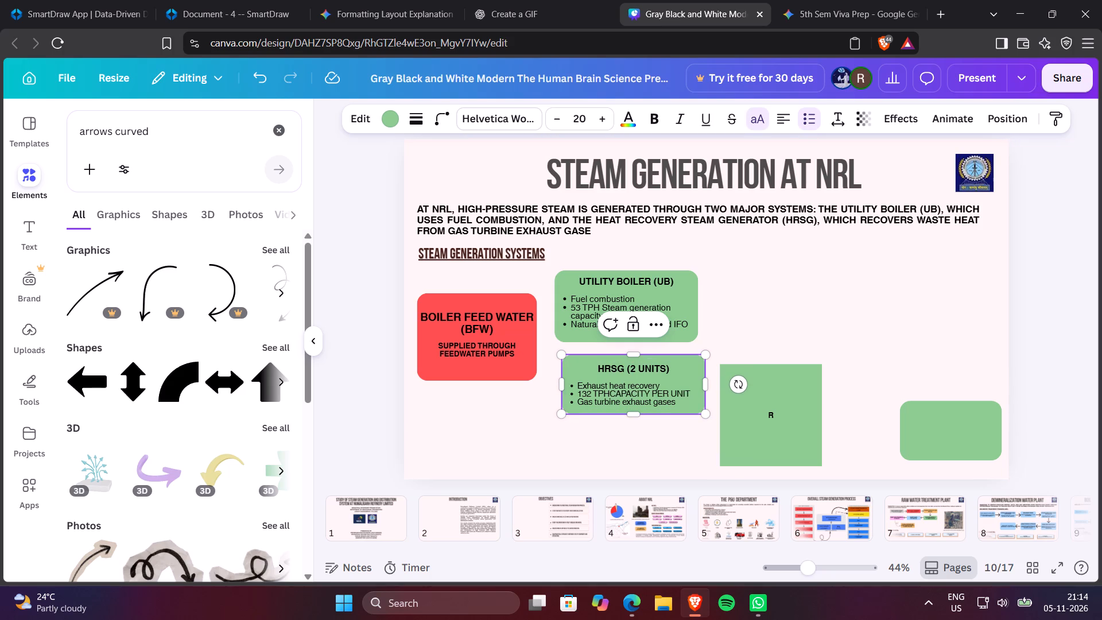
{"action": "key", "text": "space"}
Turn off all caps for "Capacity per unit" in the HRSG (2 UNITS) box.
{"action": "left_click_drag", "start_coordinate": [612, 390], "coordinate": [697, 399]}
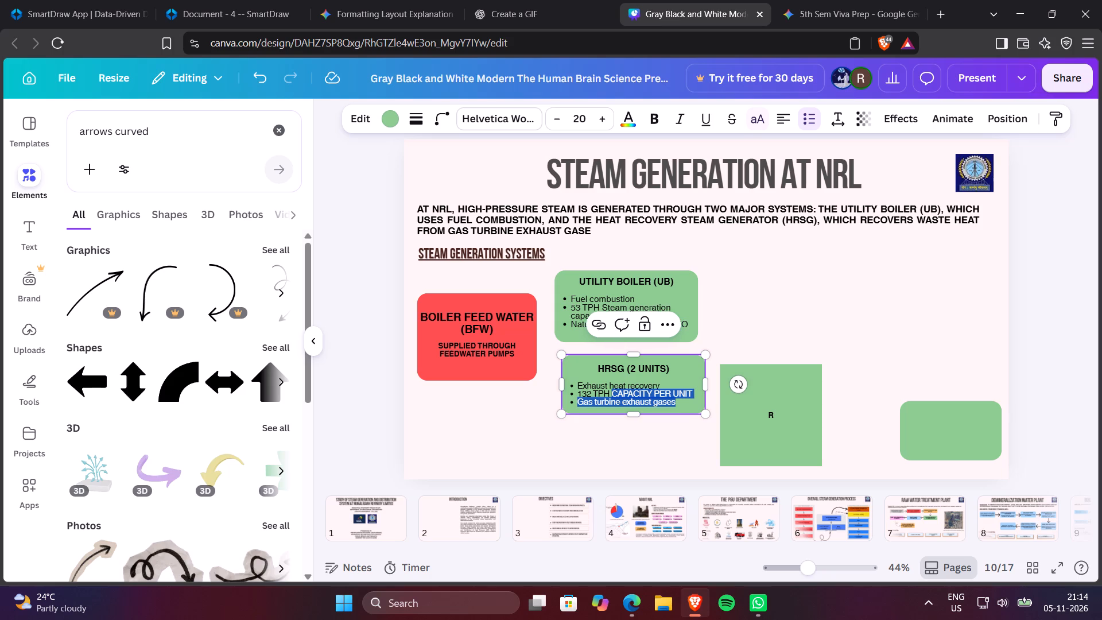
{"action": "left_click", "coordinate": [708, 409]}
{"action": "left_click", "coordinate": [694, 402]}
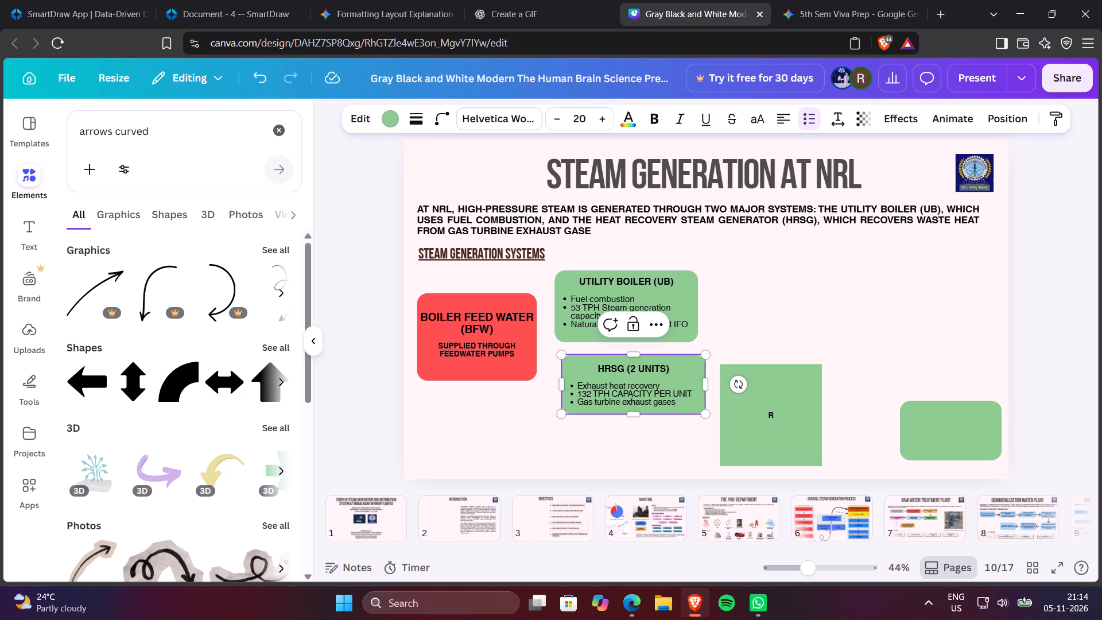
{"action": "left_click_drag", "start_coordinate": [612, 392], "coordinate": [690, 392]}
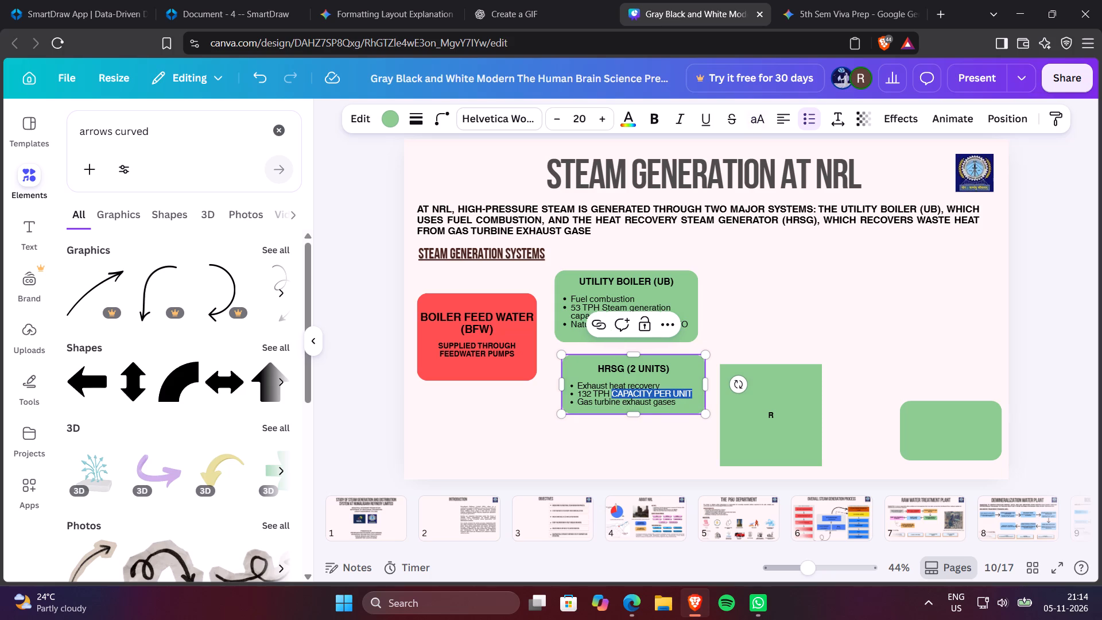
{"action": "left_click", "coordinate": [747, 111]}
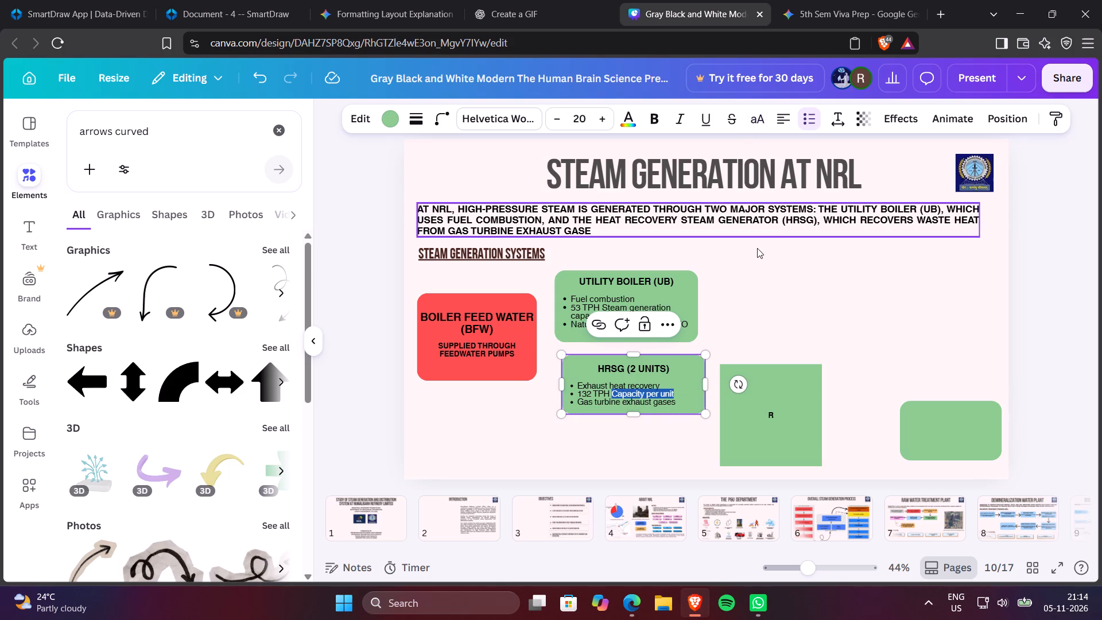
{"action": "left_click", "coordinate": [758, 248]}
Move the HRSG (2 UNITS) box so its edges line up beneath the Utility Boiler (UB) box.
{"action": "left_click_drag", "start_coordinate": [670, 371], "coordinate": [668, 371]}
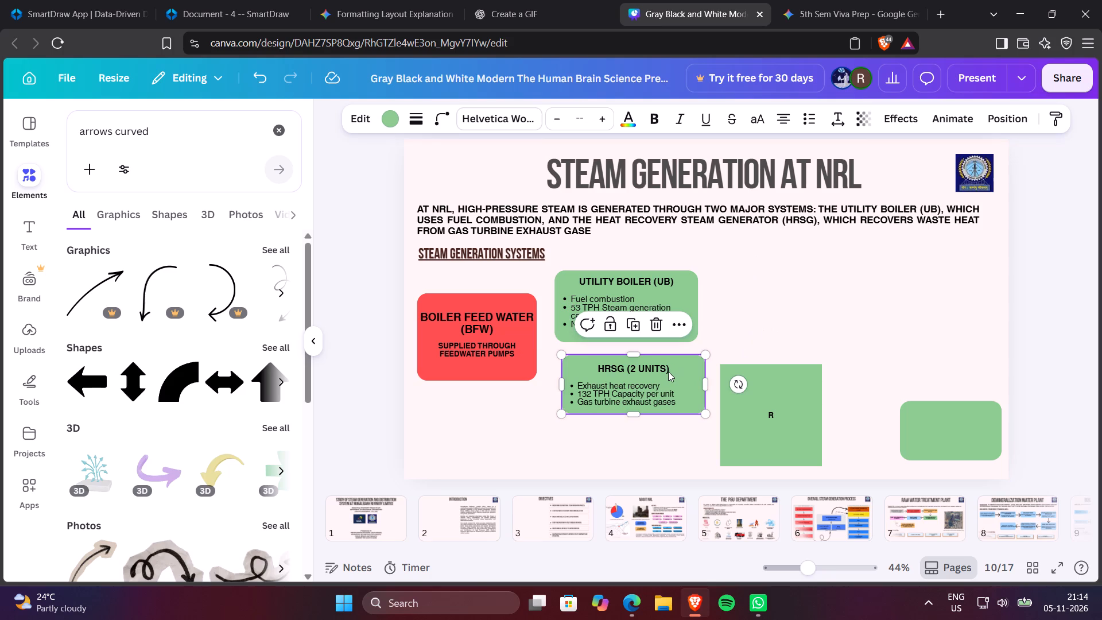
{"action": "left_click_drag", "start_coordinate": [668, 371], "coordinate": [662, 371]}
{"action": "left_click", "coordinate": [742, 315]}
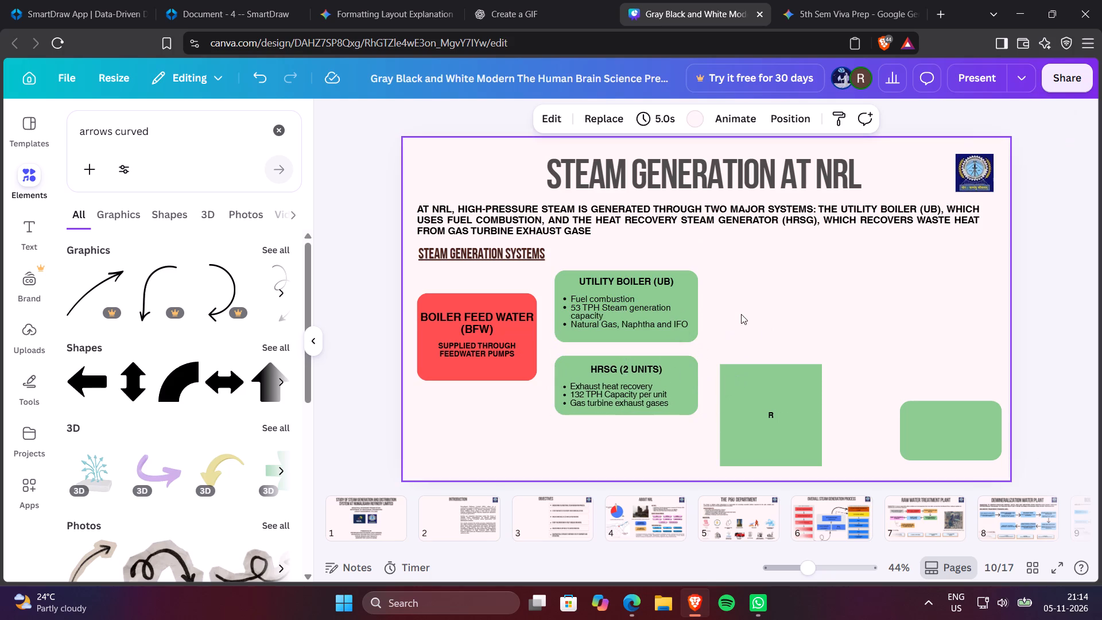
Move the green square labelled "R" up beside the Utility Boiler and HRSG boxes.
{"action": "left_click_drag", "start_coordinate": [766, 400], "coordinate": [769, 356]}
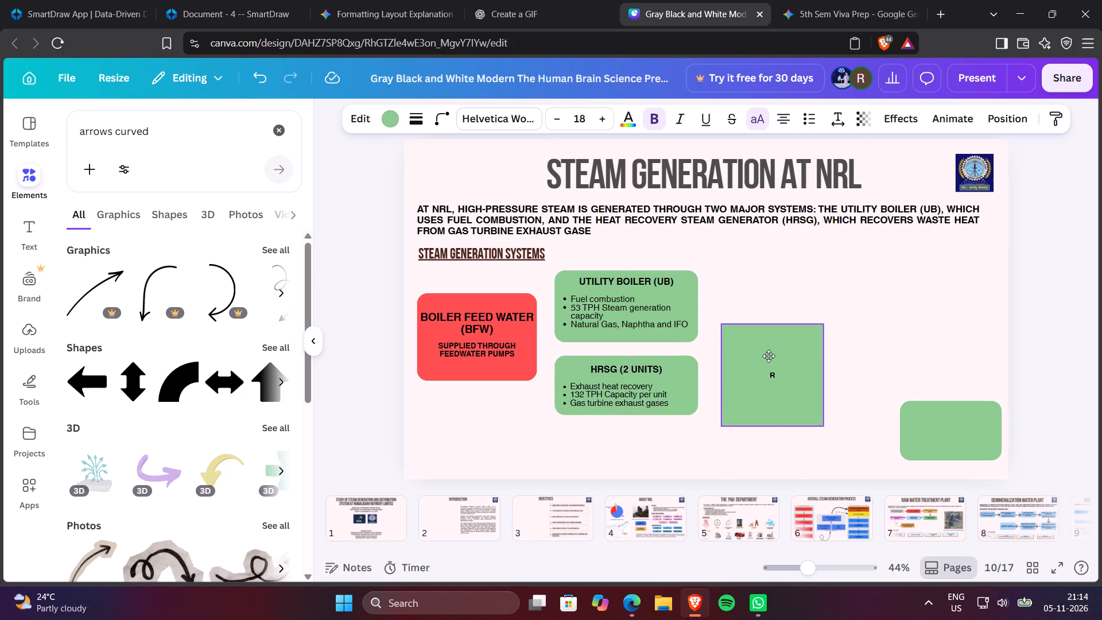
{"action": "left_click_drag", "start_coordinate": [769, 356], "coordinate": [771, 324]}
{"action": "left_click", "coordinate": [928, 316]}
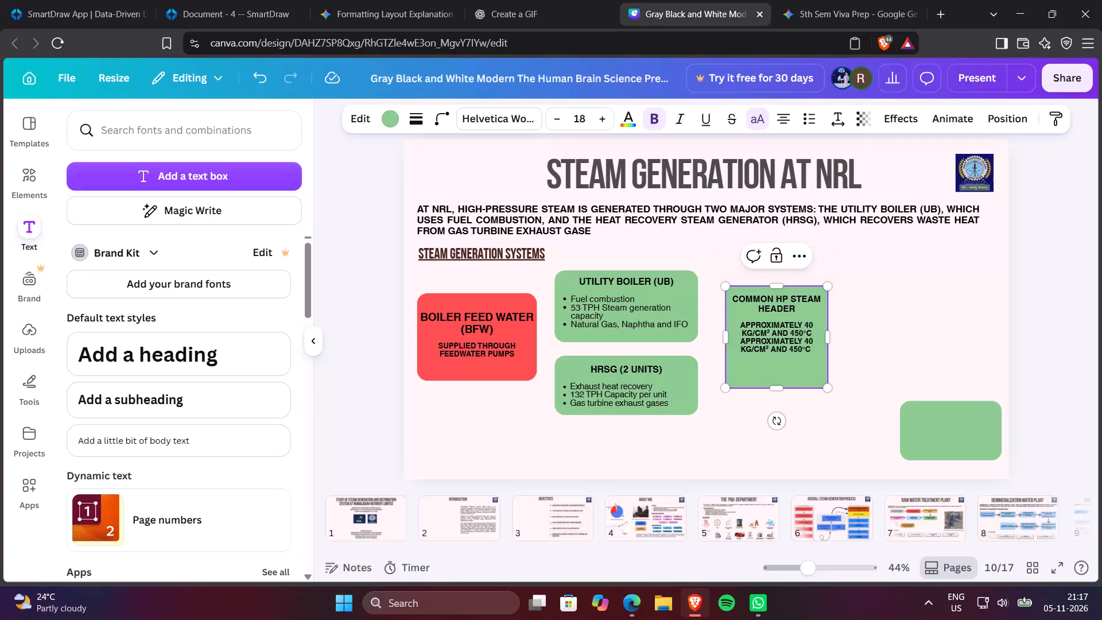
{"action": "key", "text": "ctrl+z"}
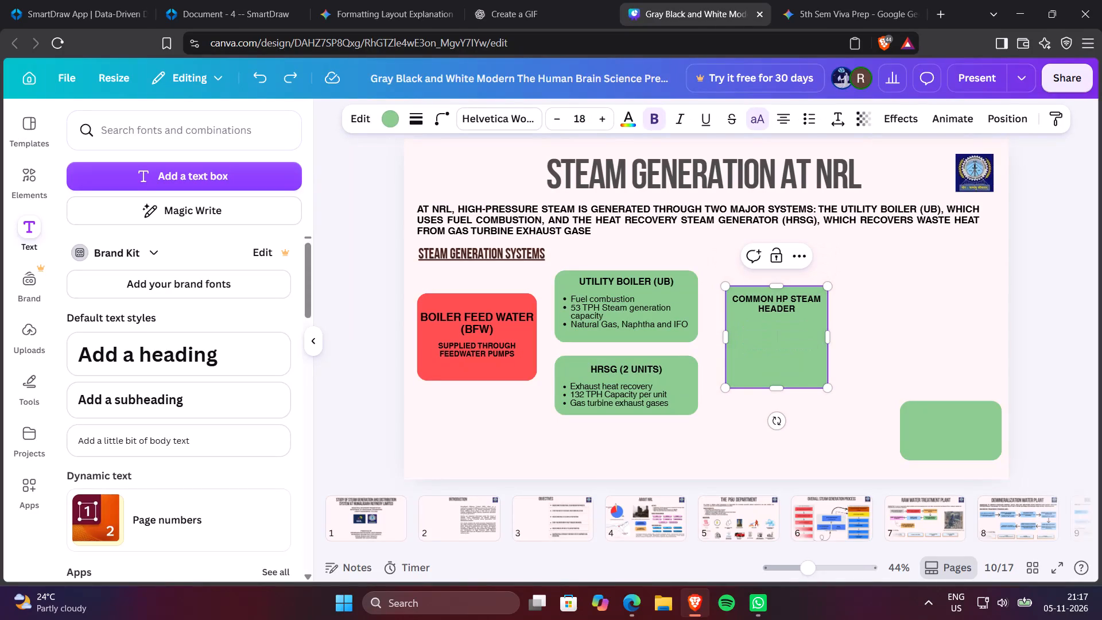
{"action": "key", "text": "ctrl+v"}
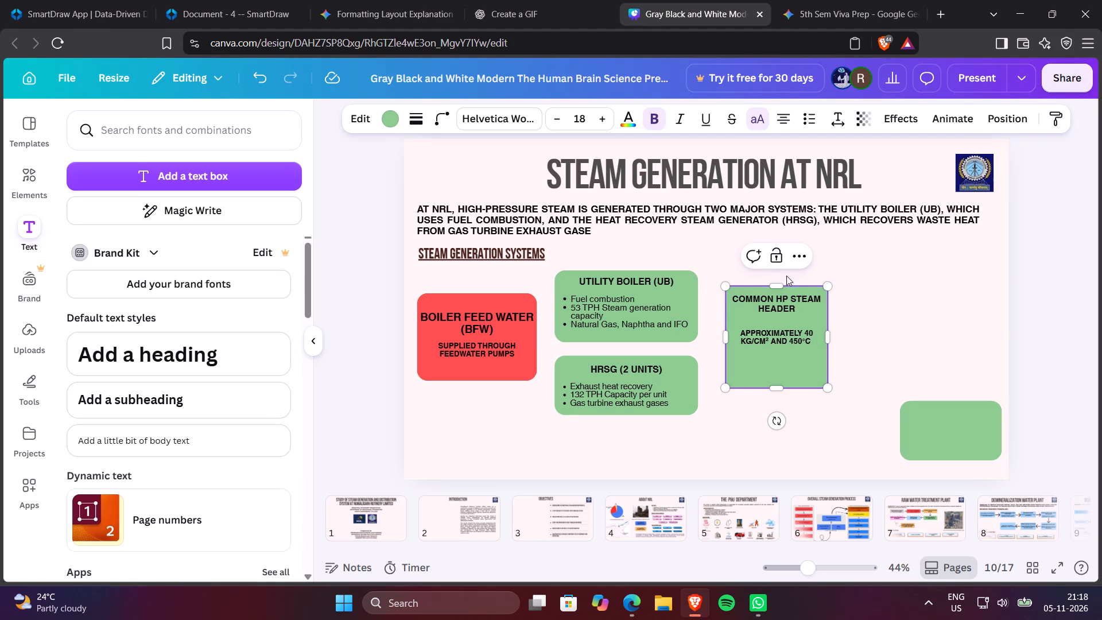
Remove the bold and all-caps formatting from the "Approximately 40 kg/cm² and 450°C" text, keeping it at size 18.
{"action": "left_click", "coordinate": [603, 121]}
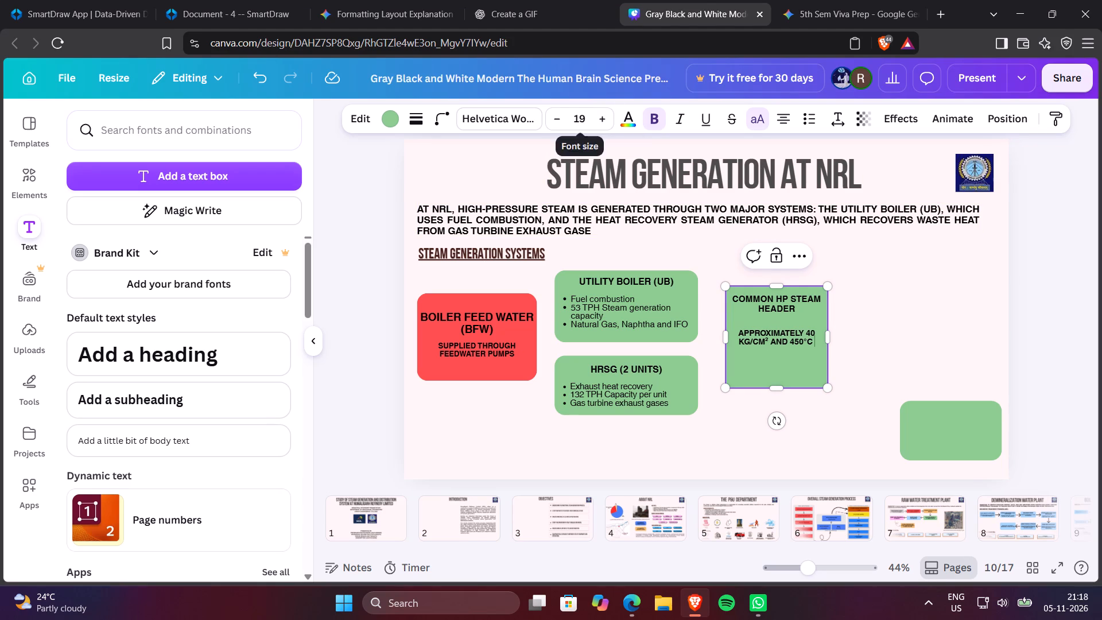
{"action": "left_click", "coordinate": [559, 119]}
{"action": "left_click", "coordinate": [653, 122]}
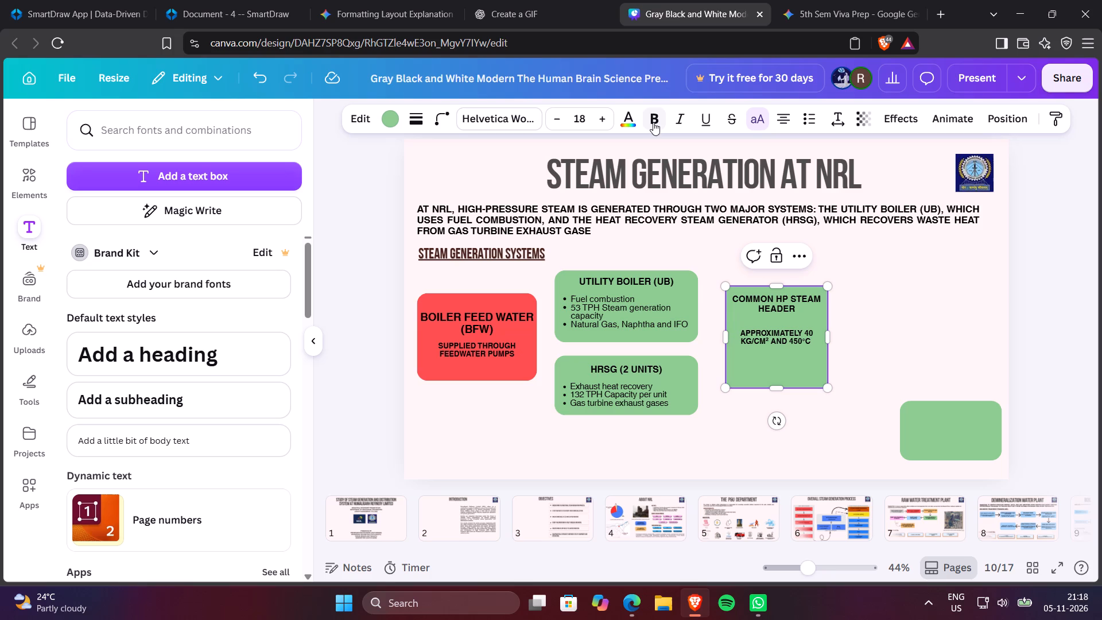
{"action": "left_click", "coordinate": [653, 122]}
{"action": "triple_click", "coordinate": [796, 339]}
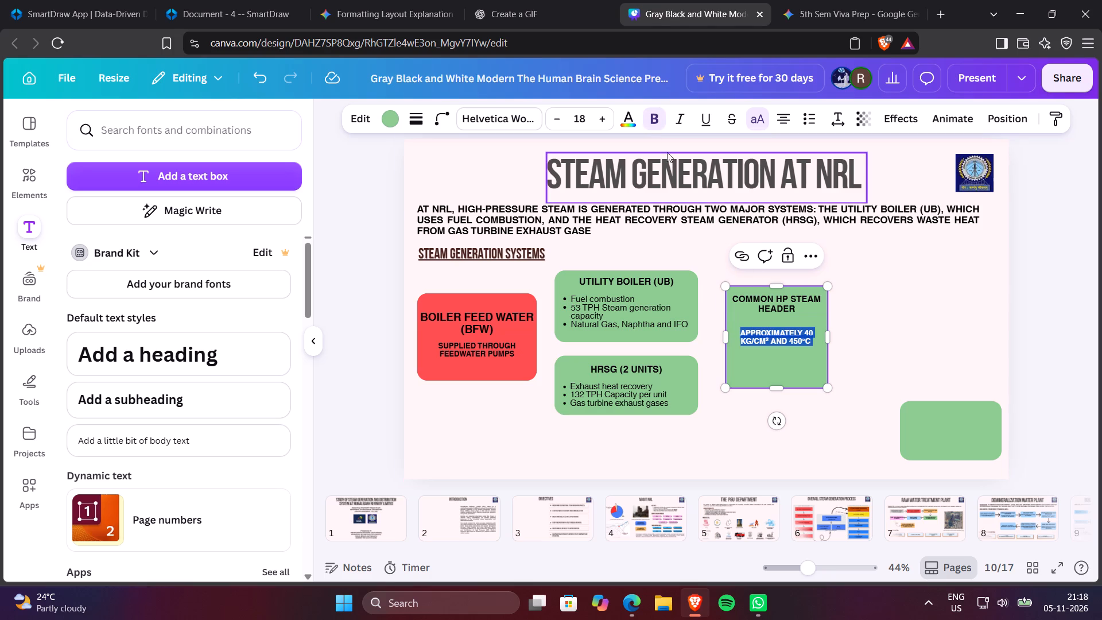
{"action": "left_click", "coordinate": [658, 119]}
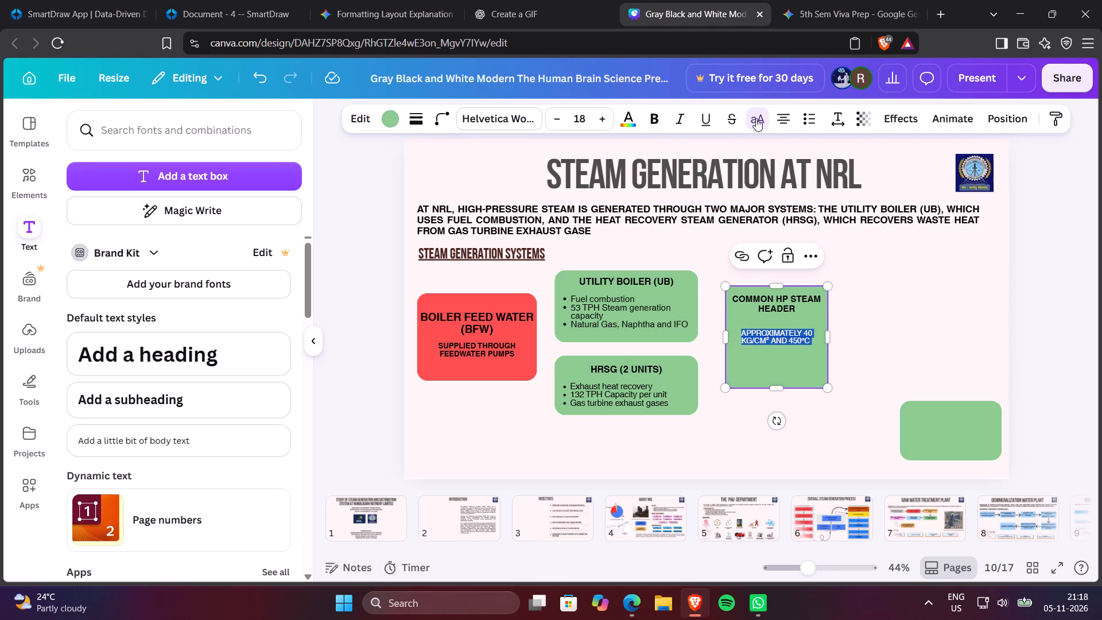
{"action": "left_click", "coordinate": [756, 118]}
{"action": "left_click", "coordinate": [886, 286]}
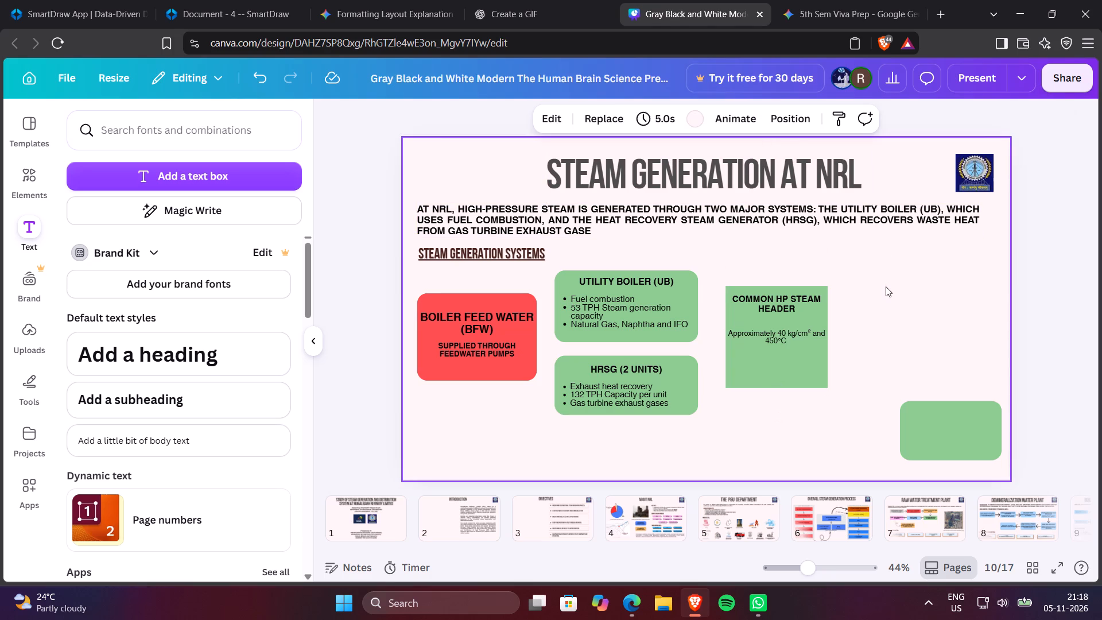
Set the "Approximately 40 kg/cm² and 450°C" text to font size 19.
{"action": "left_click", "coordinate": [786, 335]}
{"action": "double_click", "coordinate": [779, 334]}
{"action": "left_click", "coordinate": [779, 334]}
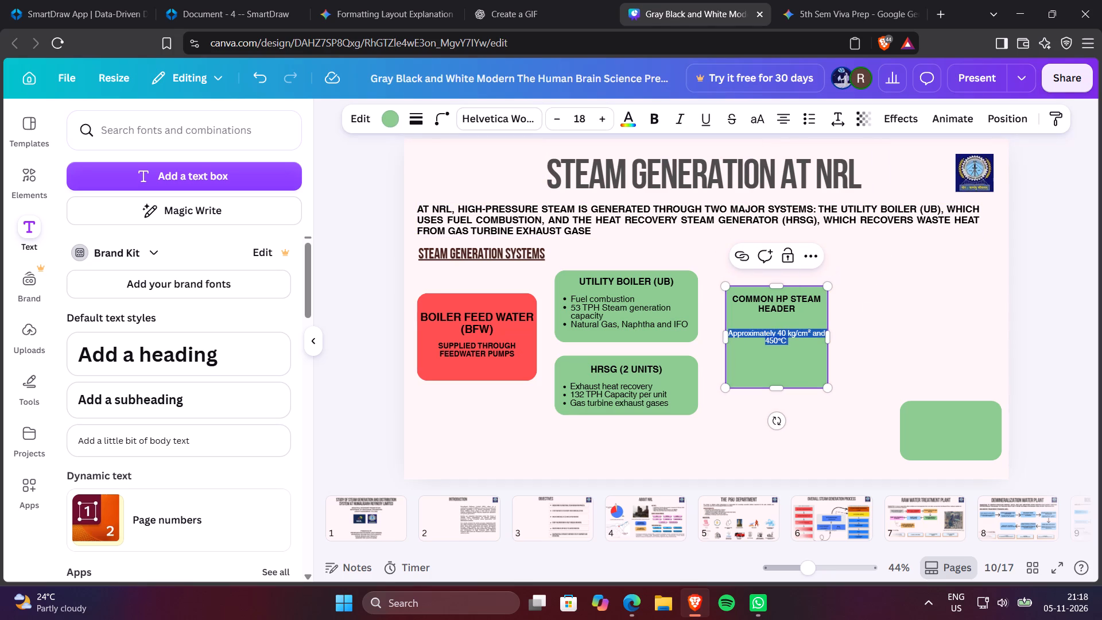
{"action": "left_click", "coordinate": [599, 119]}
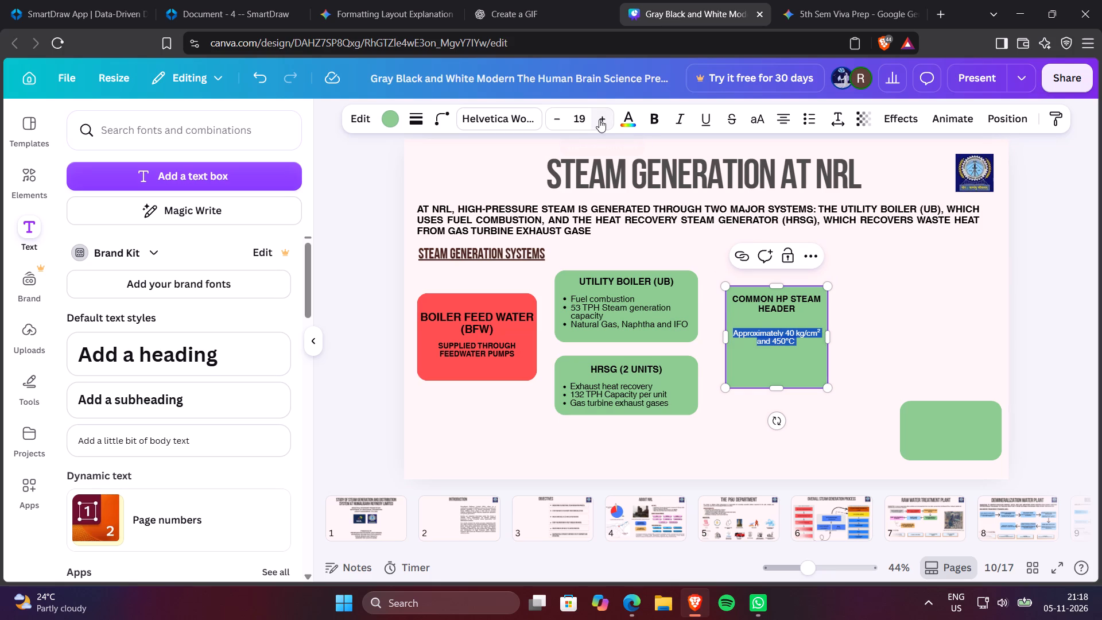
{"action": "left_click", "coordinate": [599, 119]}
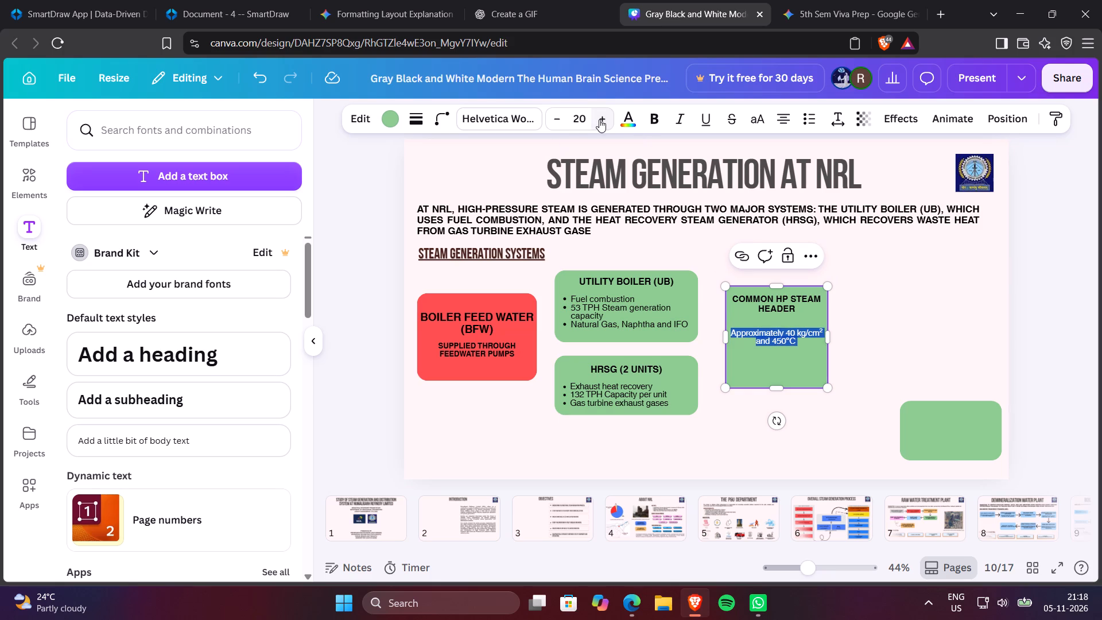
{"action": "left_click", "coordinate": [562, 119]}
{"action": "left_click", "coordinate": [854, 250]}
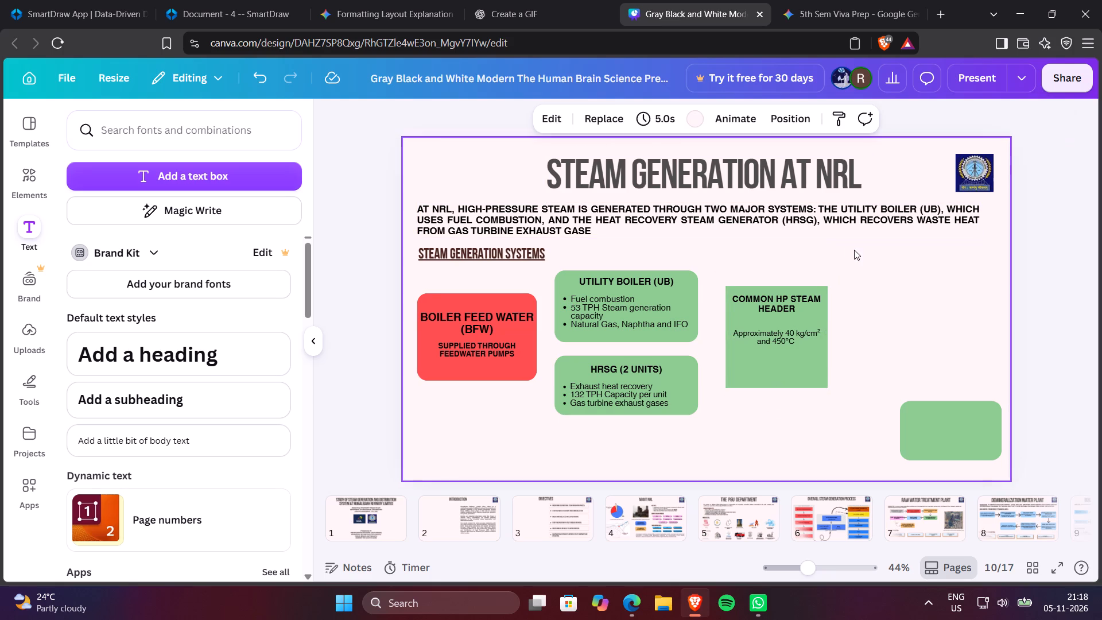
Shorten the green square behind Common HP Steam Header into a low rectangle by raising its bottom edge.
{"action": "left_click", "coordinate": [765, 388]}
{"action": "left_click_drag", "start_coordinate": [774, 389], "coordinate": [780, 372]}
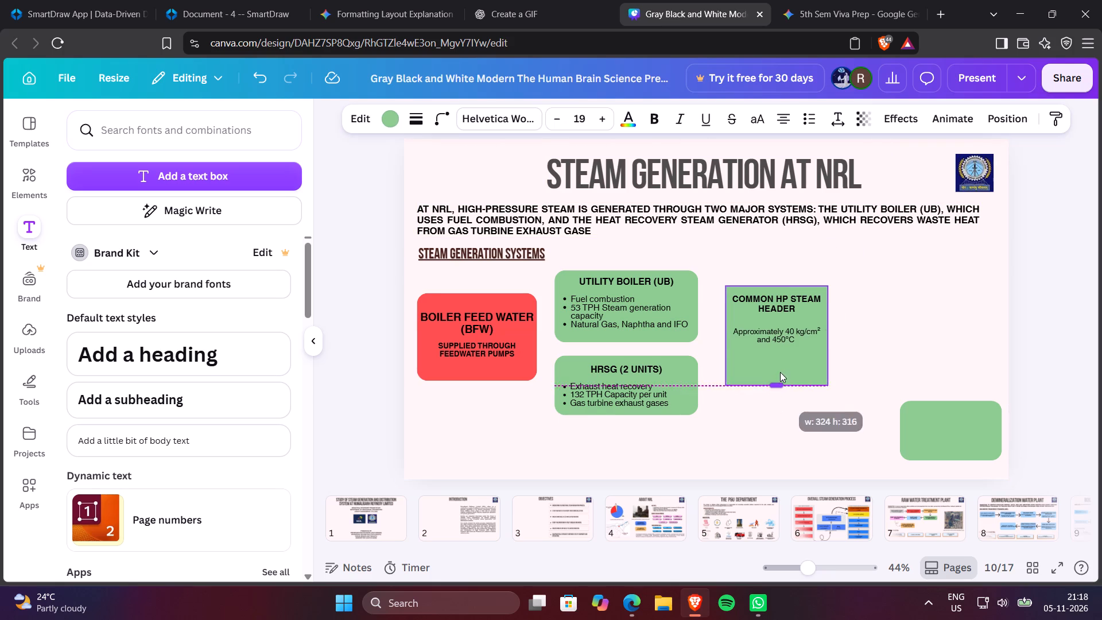
{"action": "left_click_drag", "start_coordinate": [780, 372], "coordinate": [784, 351]}
{"action": "left_click", "coordinate": [937, 360]}
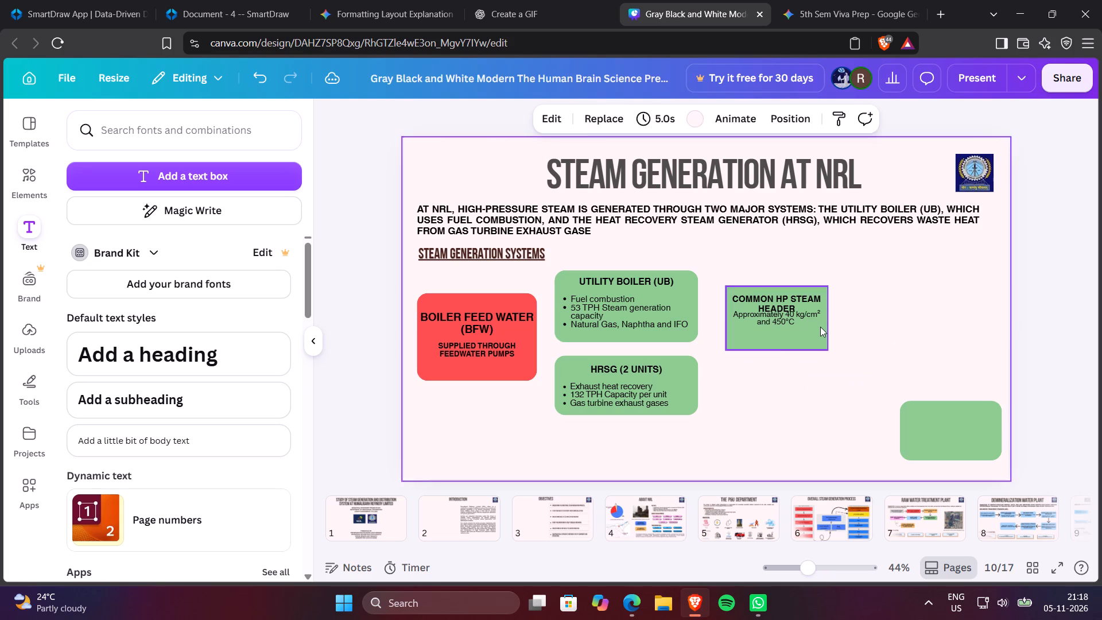
Round the corners of the Common HP Steam Header green box with a corner rounding of 25.
{"action": "left_click", "coordinate": [816, 325]}
{"action": "left_click", "coordinate": [434, 115]}
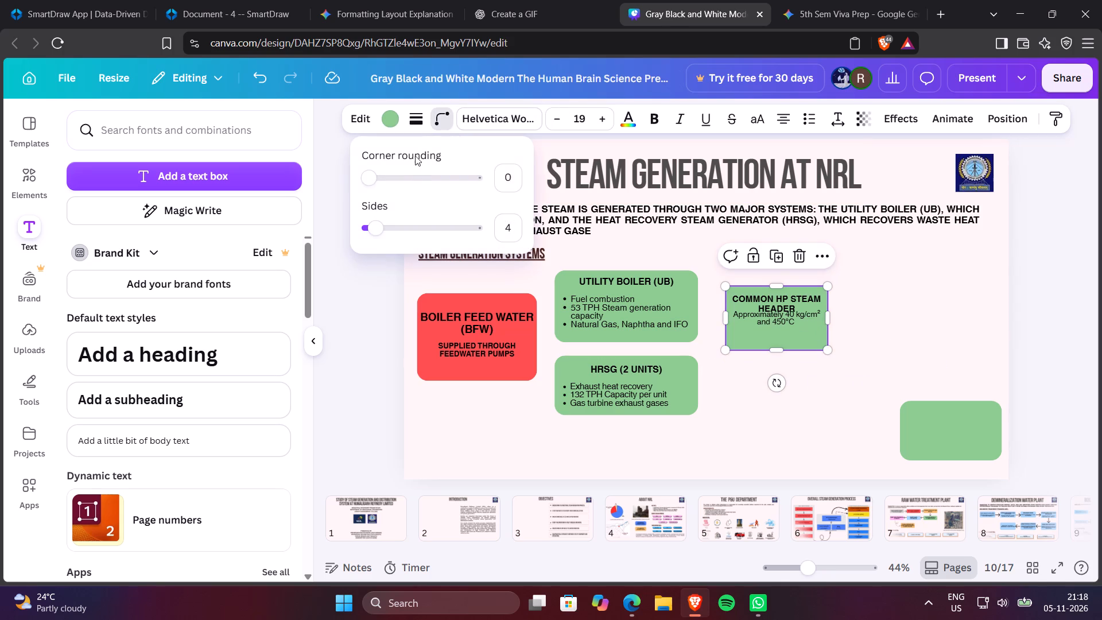
{"action": "left_click", "coordinate": [410, 176]}
{"action": "left_click_drag", "start_coordinate": [410, 176], "coordinate": [400, 179]}
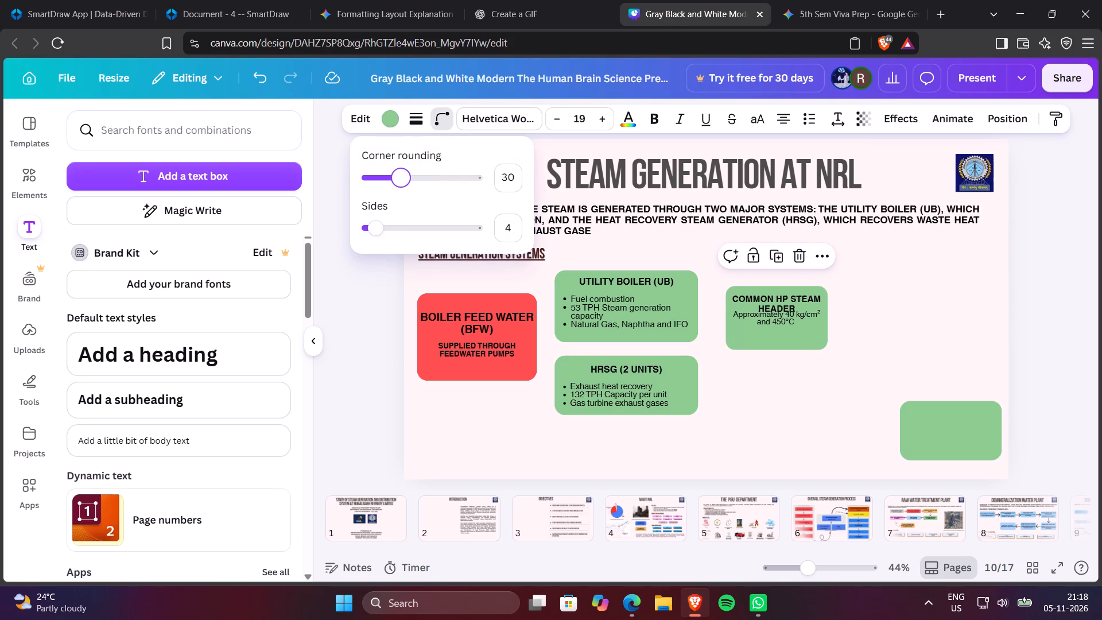
{"action": "left_click_drag", "start_coordinate": [400, 179], "coordinate": [399, 181]}
{"action": "left_click_drag", "start_coordinate": [399, 181], "coordinate": [395, 182]}
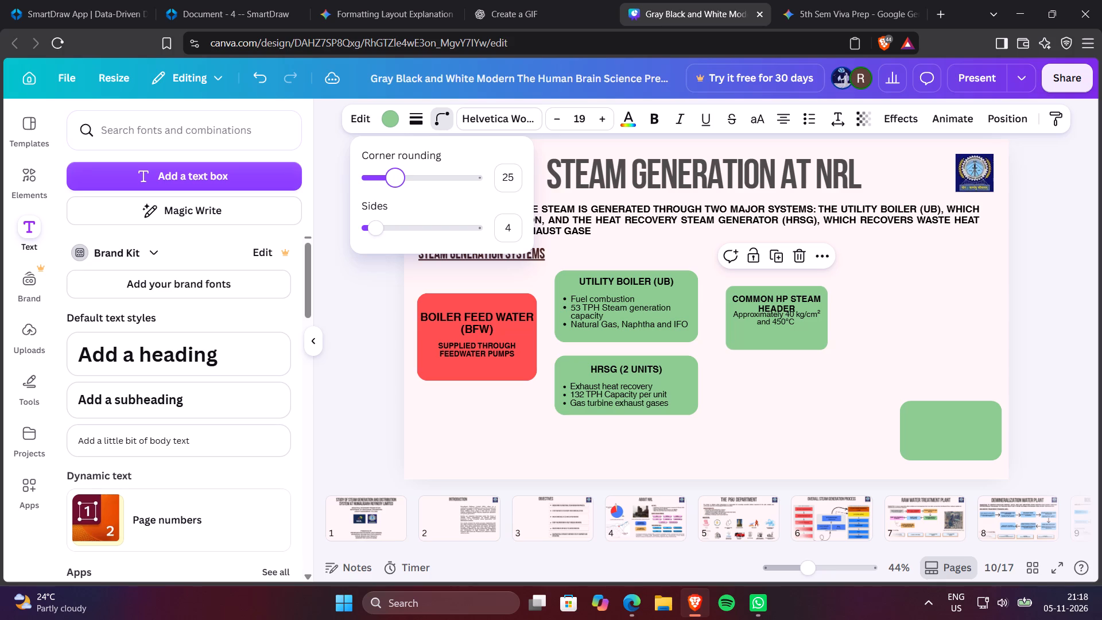
{"action": "left_click_drag", "start_coordinate": [395, 182], "coordinate": [395, 182]}
{"action": "left_click", "coordinate": [898, 331]}
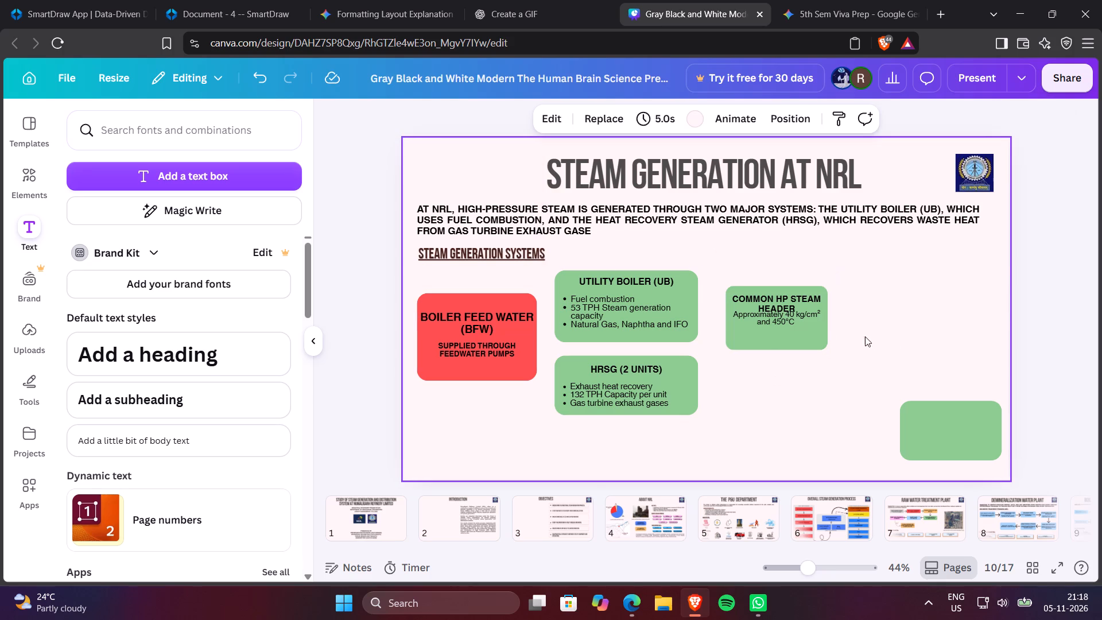
Move the green Common HP Steam Header box slightly down, level with the gap between the Utility Boiler and HRSG boxes.
{"action": "left_click_drag", "start_coordinate": [773, 334], "coordinate": [768, 357]}
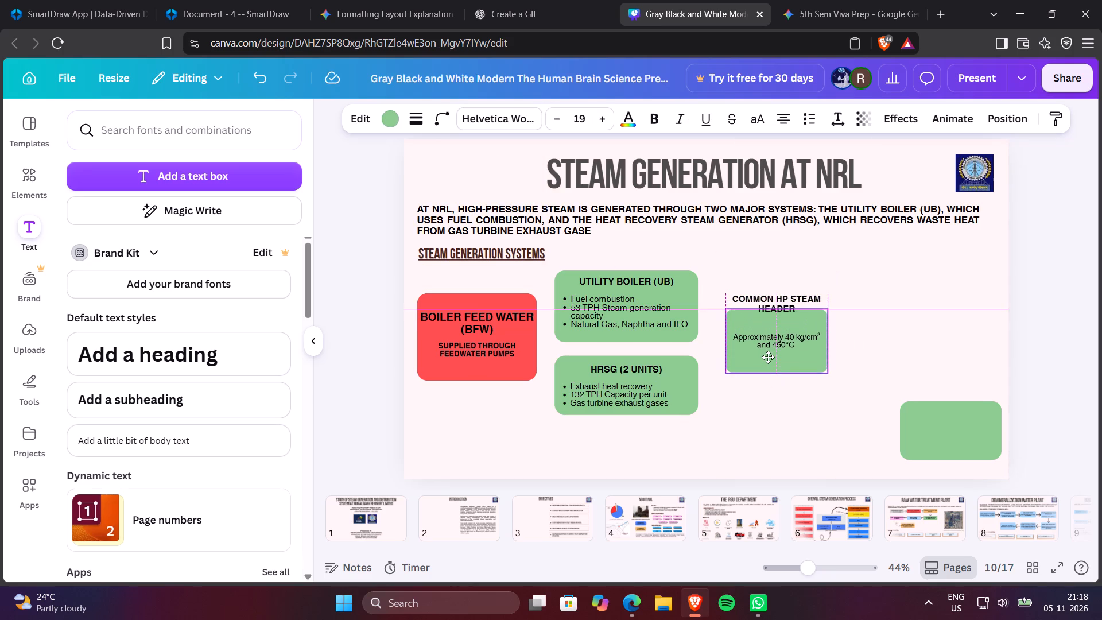
{"action": "left_click_drag", "start_coordinate": [768, 357], "coordinate": [769, 355]}
{"action": "left_click_drag", "start_coordinate": [769, 355], "coordinate": [767, 361]}
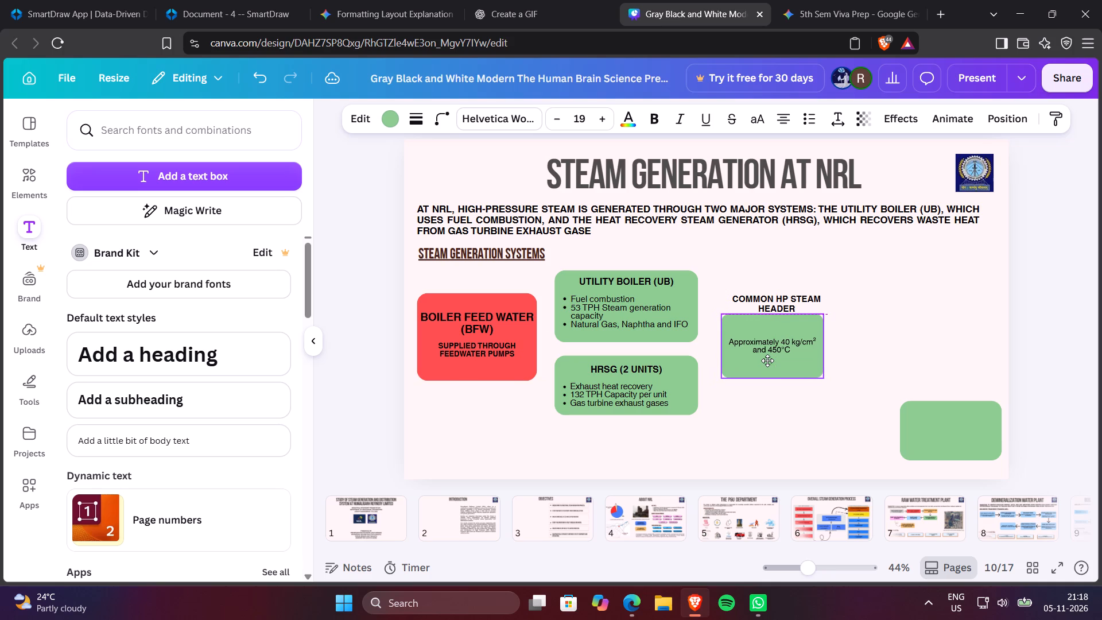
{"action": "left_click_drag", "start_coordinate": [767, 361], "coordinate": [768, 359]}
Move the Common HP Steam Header heading down into the top part of its green box.
{"action": "left_click", "coordinate": [794, 297]}
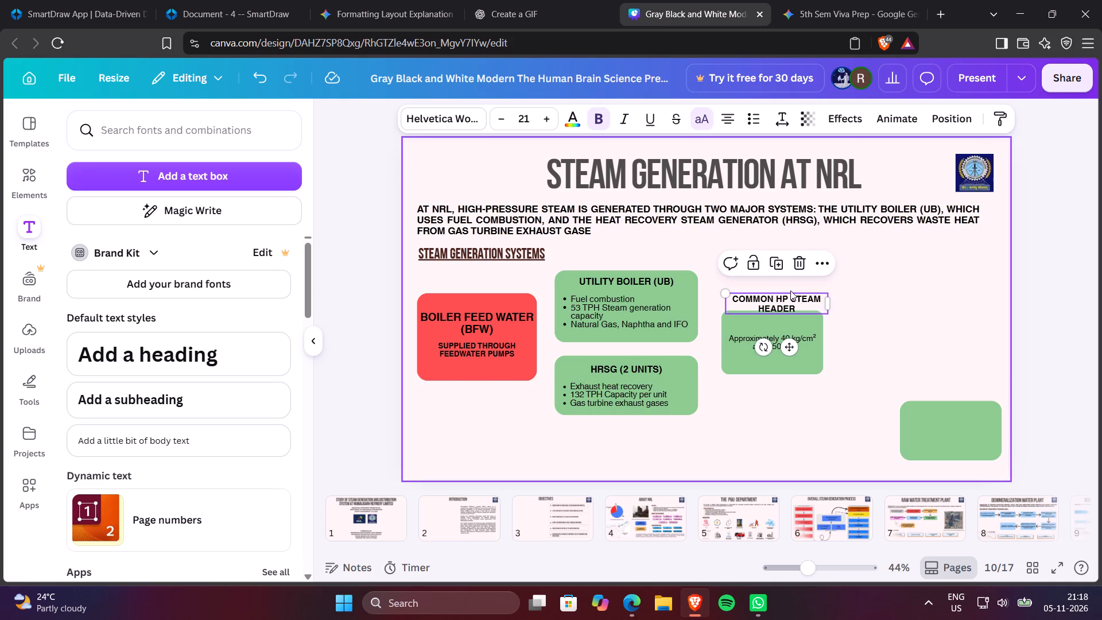
{"action": "left_click", "coordinate": [773, 294]}
{"action": "left_click_drag", "start_coordinate": [775, 291], "coordinate": [772, 300]}
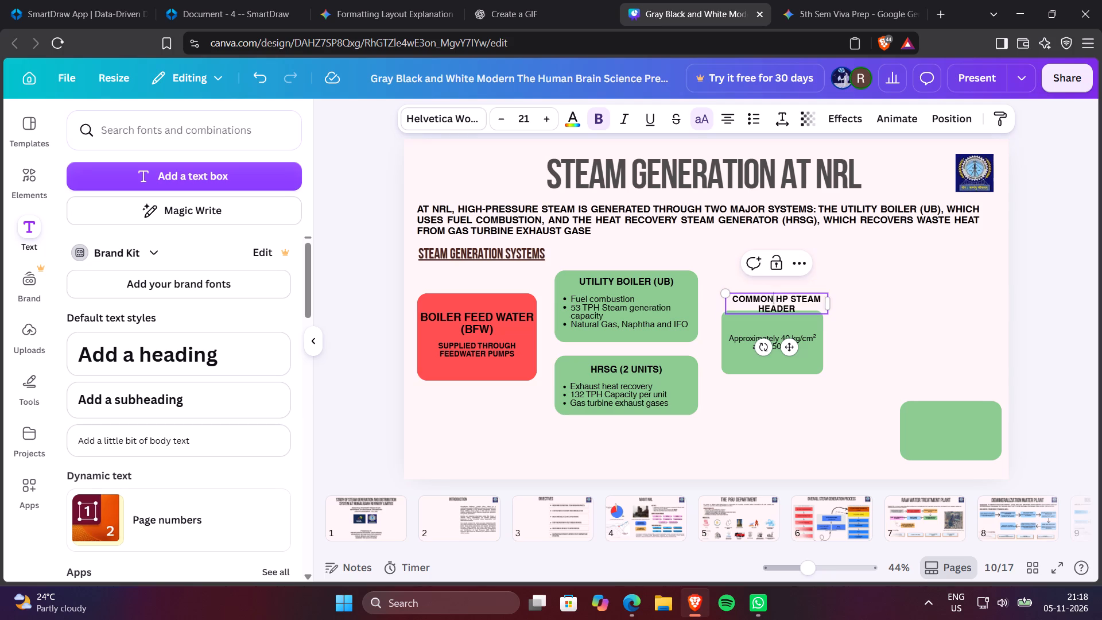
{"action": "left_click_drag", "start_coordinate": [772, 300], "coordinate": [769, 313]}
{"action": "left_click", "coordinate": [778, 251]}
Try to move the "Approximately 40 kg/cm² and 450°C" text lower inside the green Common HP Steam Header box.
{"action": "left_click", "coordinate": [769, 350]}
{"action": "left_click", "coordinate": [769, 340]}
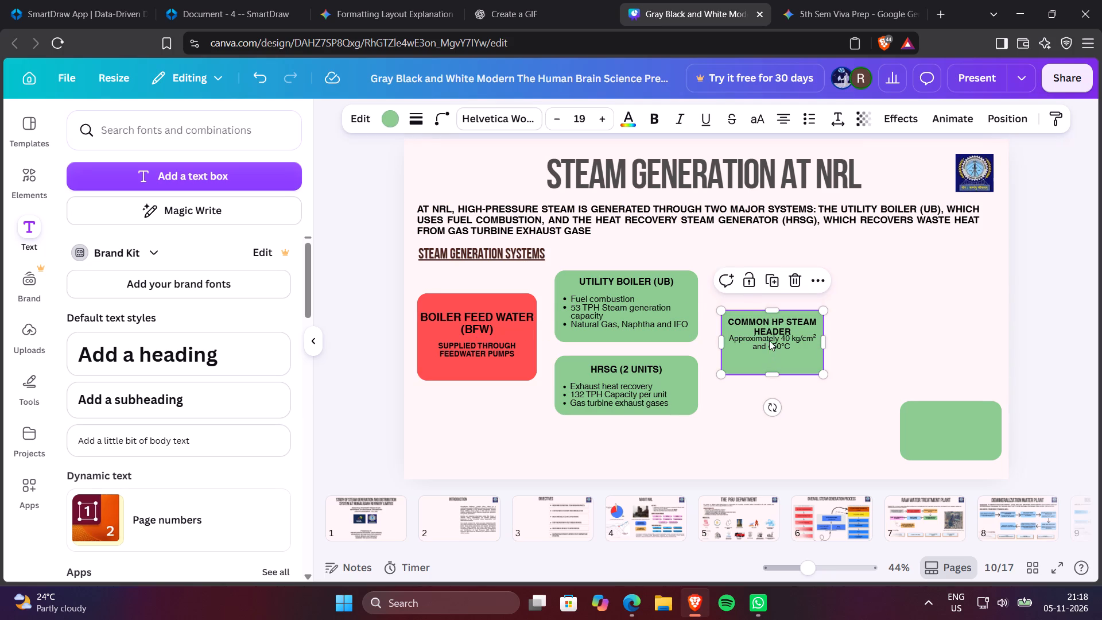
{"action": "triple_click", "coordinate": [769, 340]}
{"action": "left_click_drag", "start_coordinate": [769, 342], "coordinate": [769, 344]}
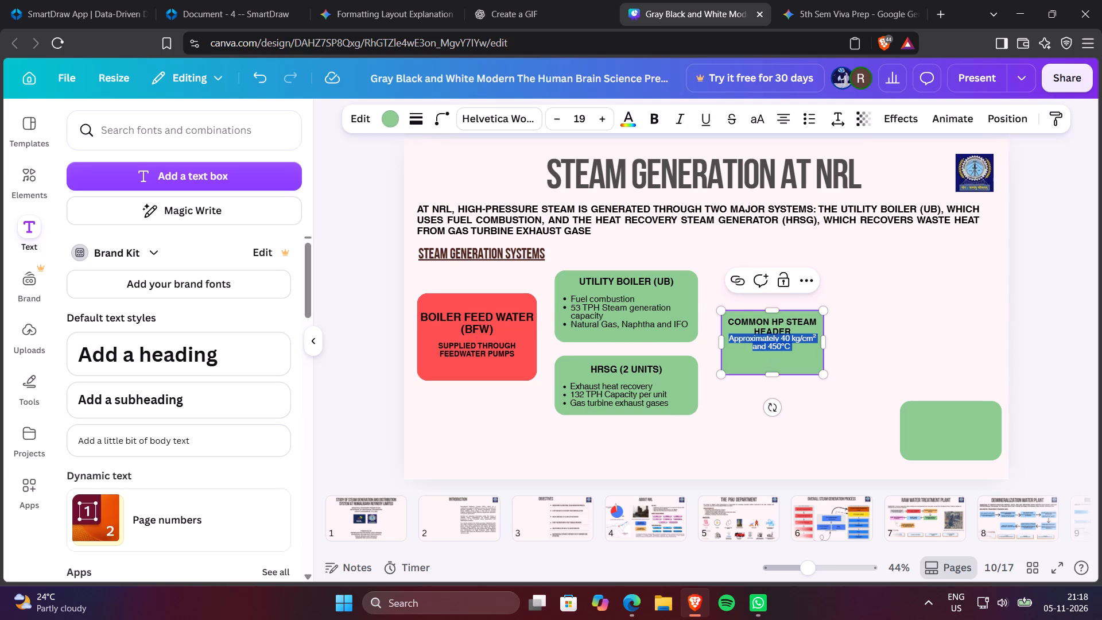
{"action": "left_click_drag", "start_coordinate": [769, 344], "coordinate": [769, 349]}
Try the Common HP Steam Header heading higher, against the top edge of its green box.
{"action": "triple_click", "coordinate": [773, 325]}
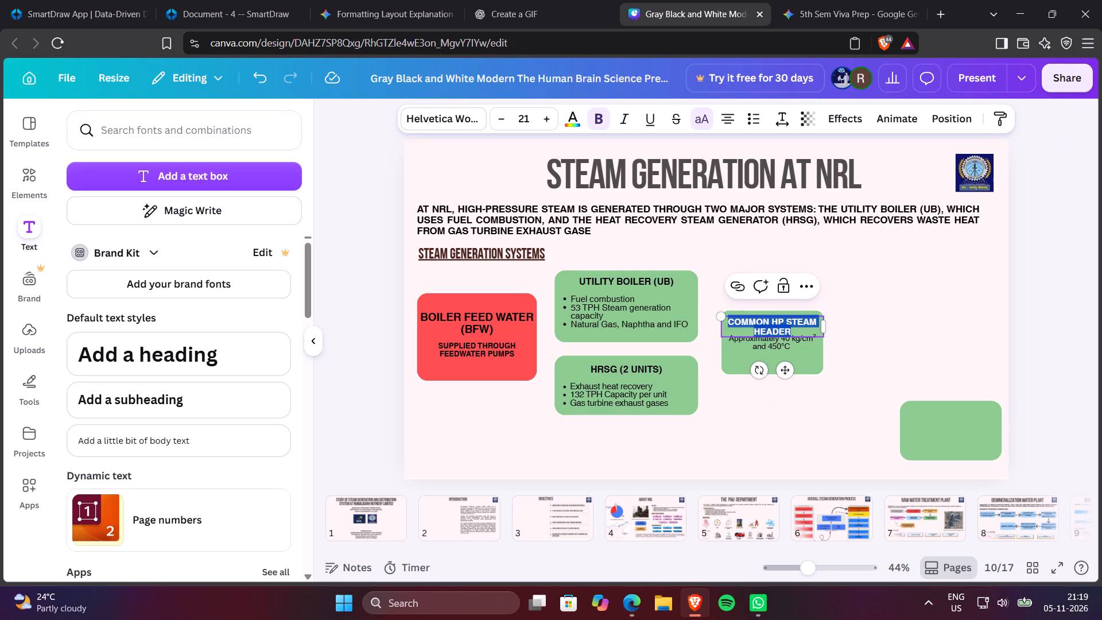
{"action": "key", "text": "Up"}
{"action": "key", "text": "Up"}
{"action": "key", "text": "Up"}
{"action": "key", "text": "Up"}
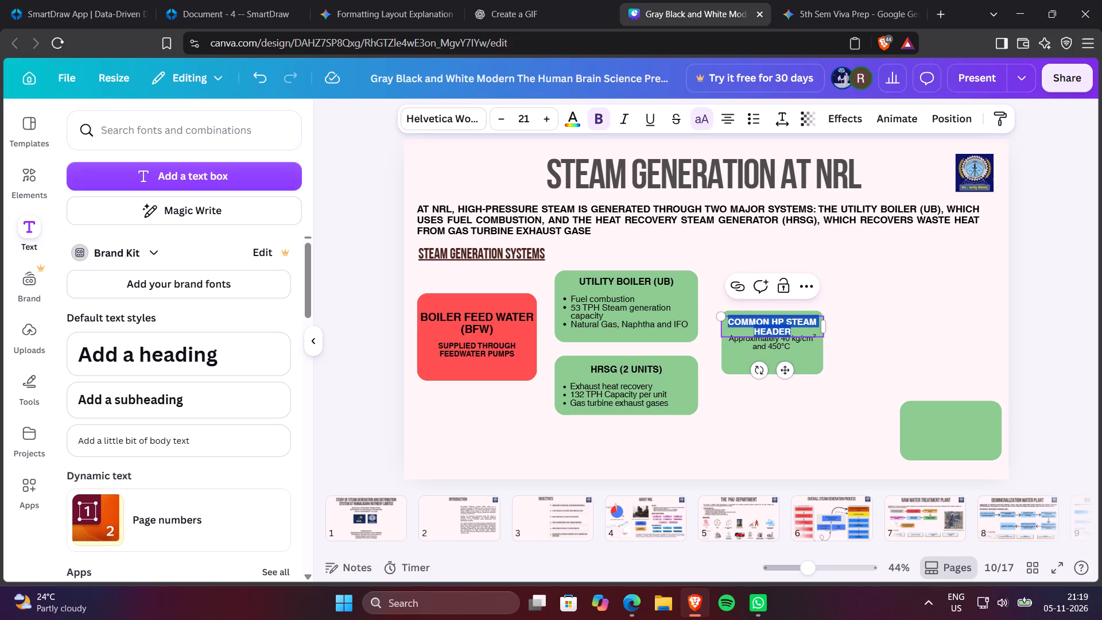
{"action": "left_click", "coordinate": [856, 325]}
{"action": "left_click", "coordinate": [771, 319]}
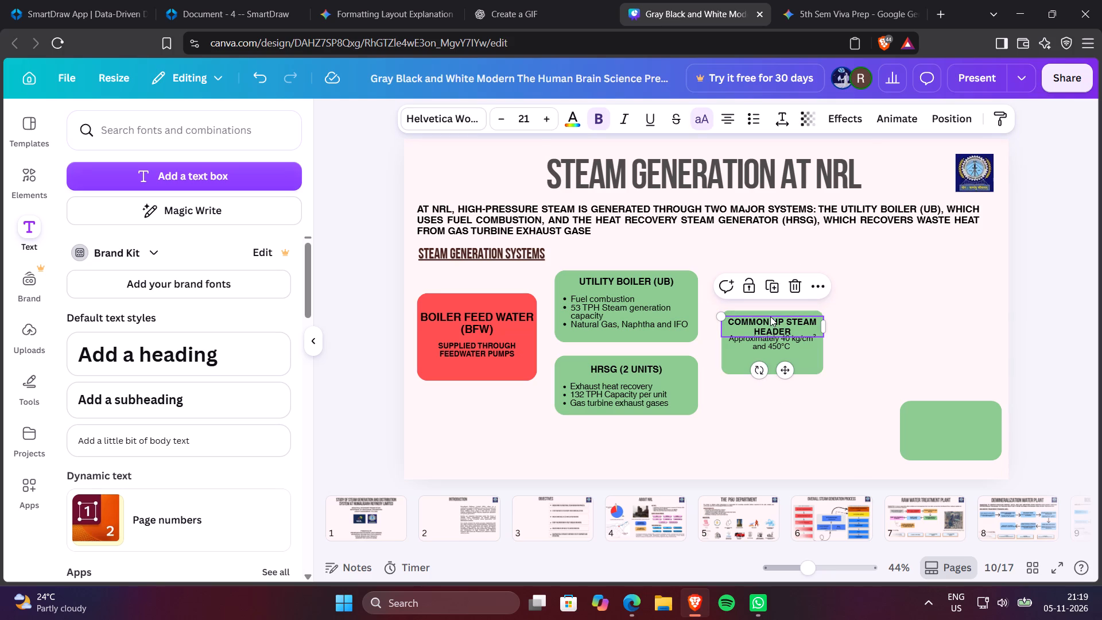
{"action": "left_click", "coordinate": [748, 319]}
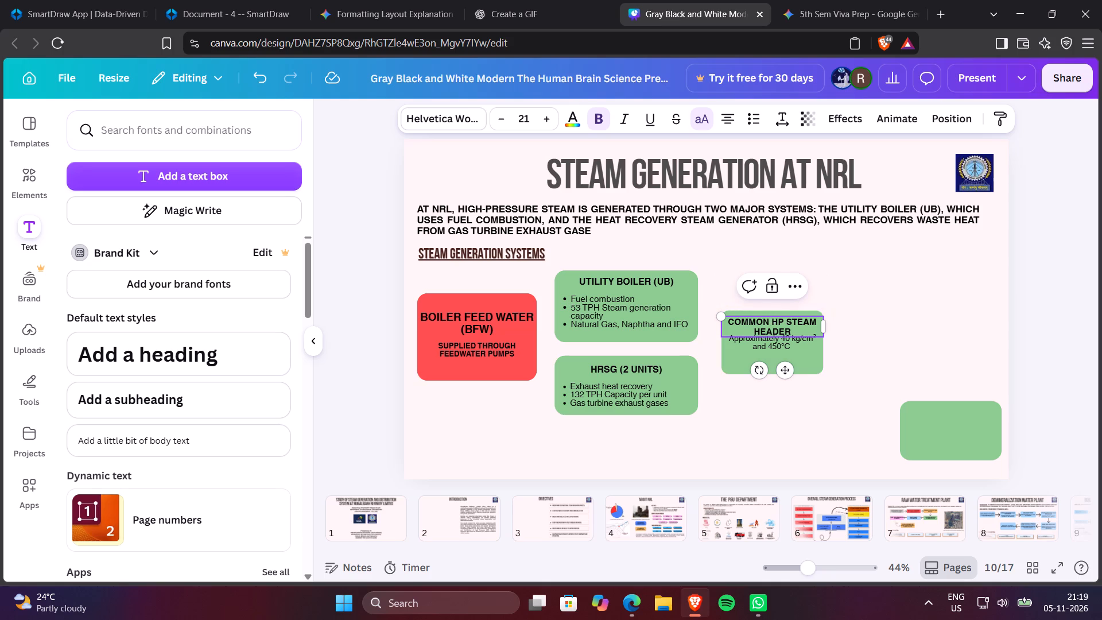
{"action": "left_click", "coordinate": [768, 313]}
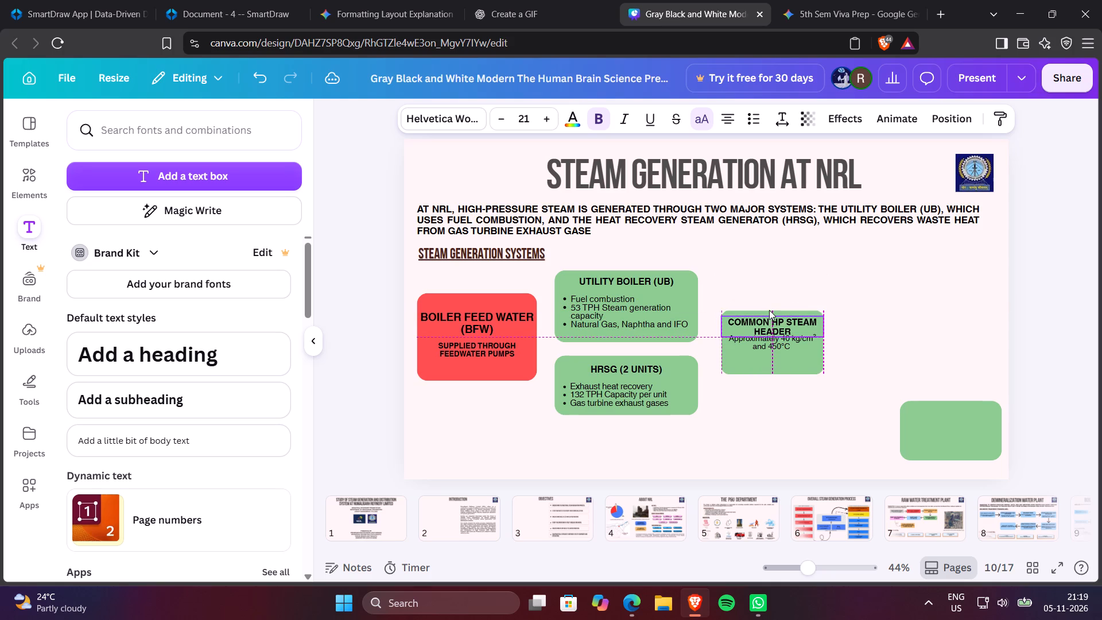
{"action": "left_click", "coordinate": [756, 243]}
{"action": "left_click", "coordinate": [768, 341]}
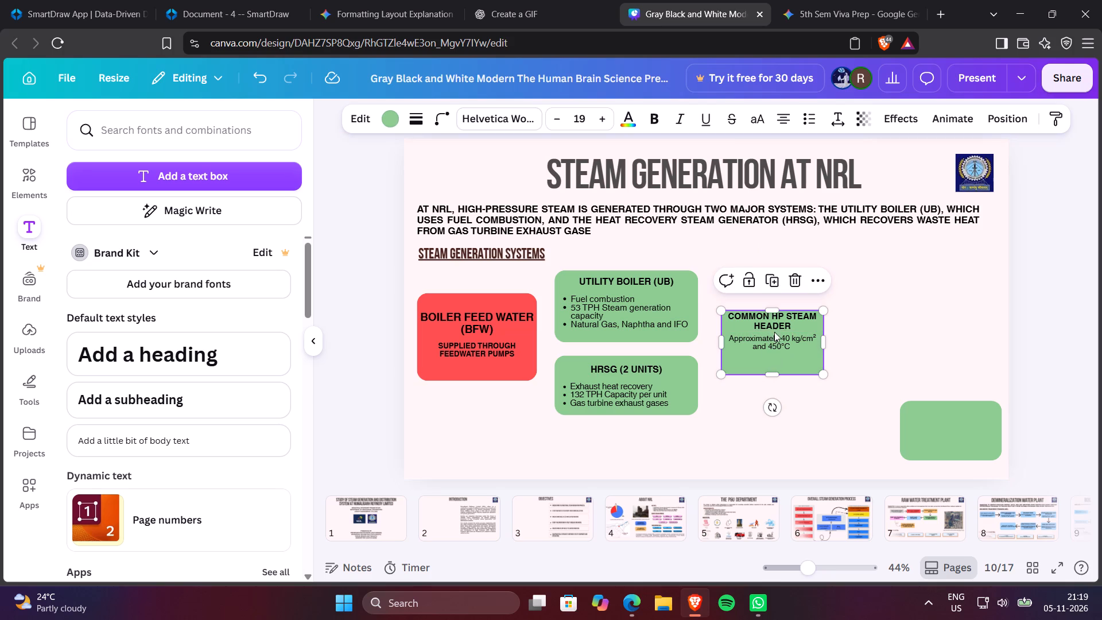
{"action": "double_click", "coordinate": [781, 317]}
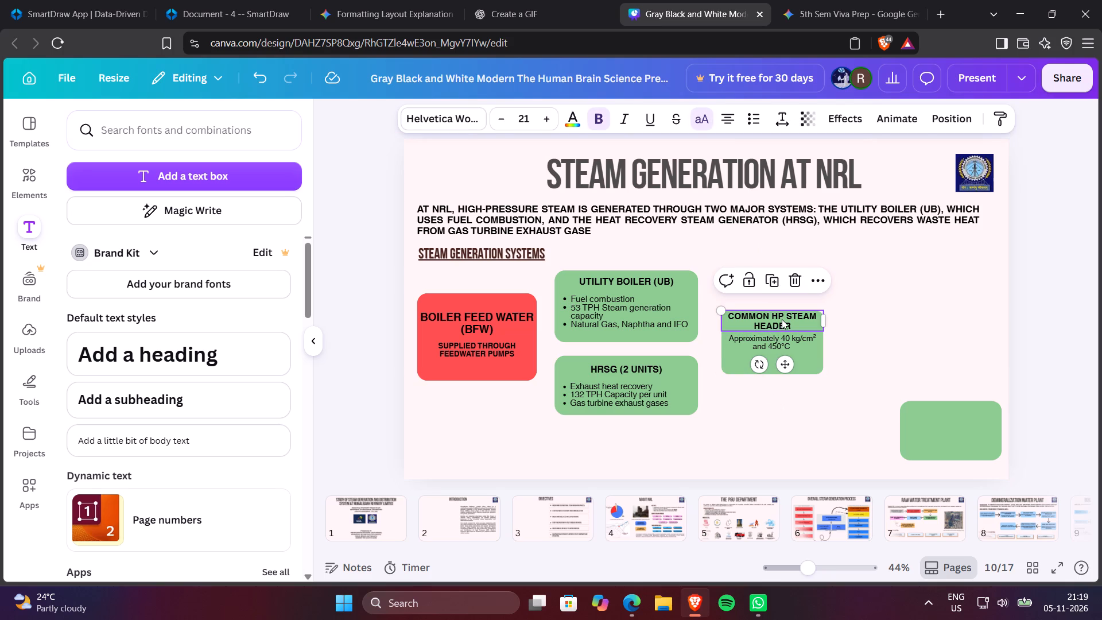
Cut the text "Approximately 40 kg/cm² and 450°C" out of the green Common HP Steam Header shape.
{"action": "left_click", "coordinate": [778, 343]}
{"action": "triple_click", "coordinate": [778, 343]}
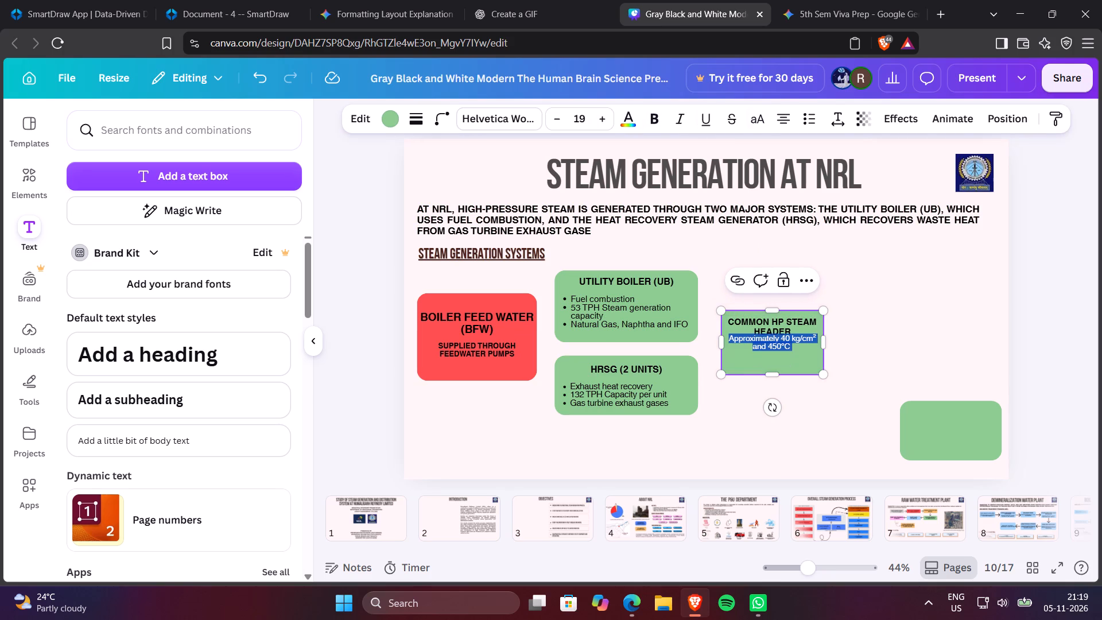
{"action": "right_click", "coordinate": [778, 342]}
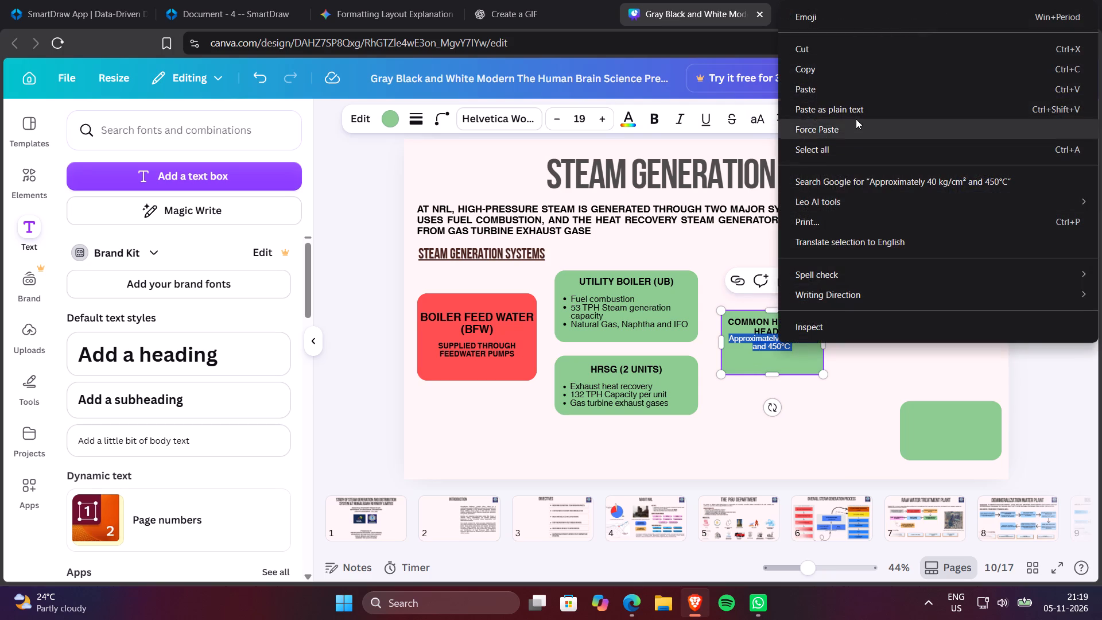
{"action": "left_click", "coordinate": [841, 53]}
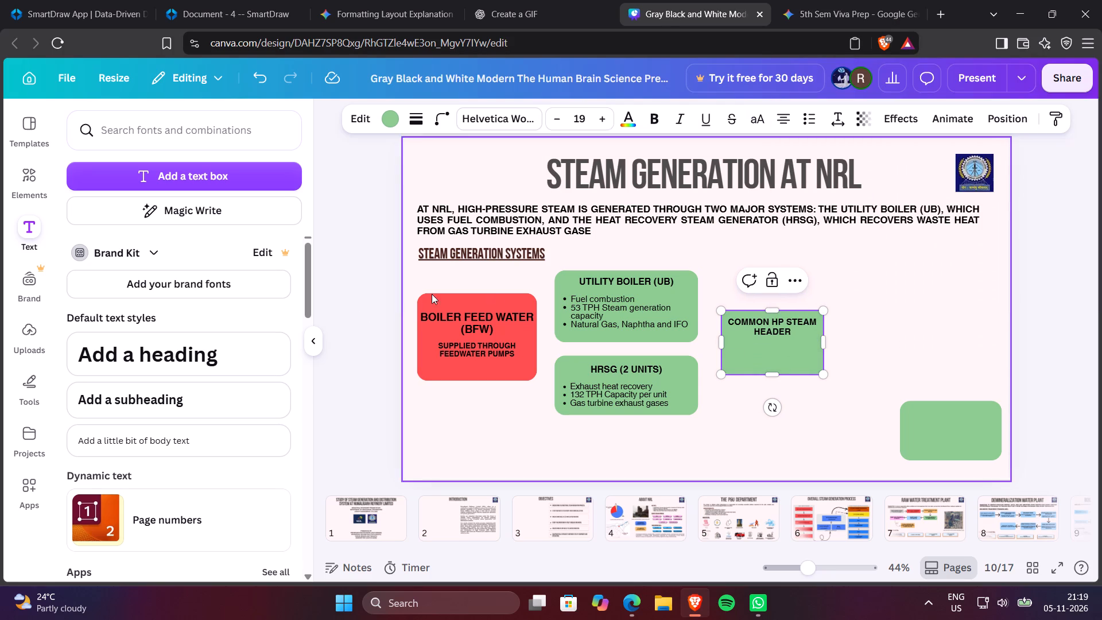
Add a text box over the Common HP Steam Header box and paste the cut text "Approximately 40 kg/cm² and 450°C" onto the slide.
{"action": "left_click", "coordinate": [248, 179]}
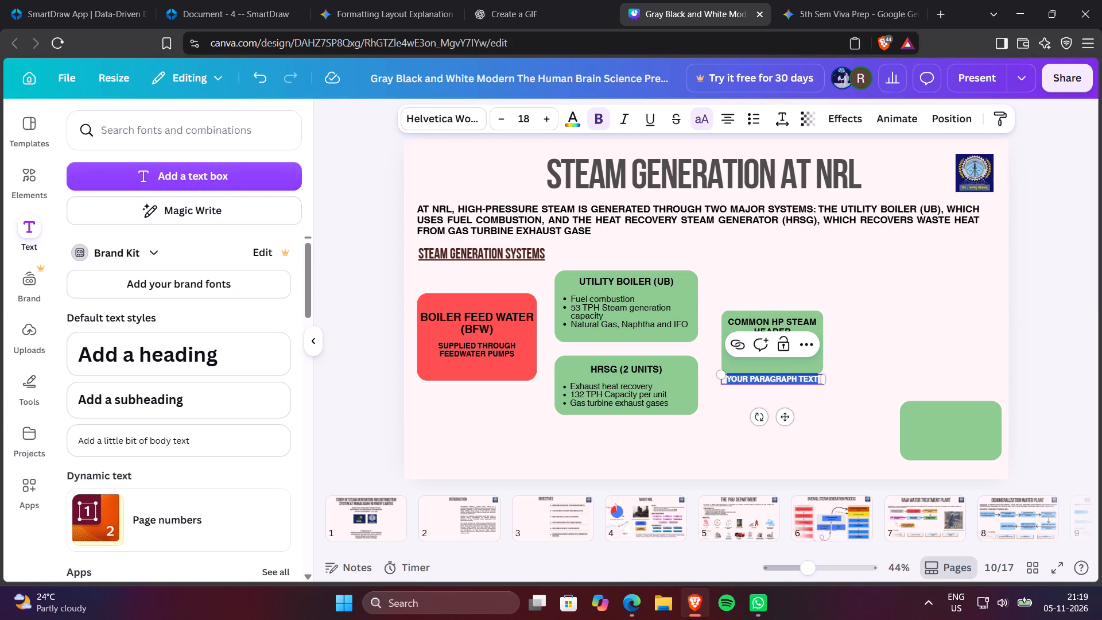
{"action": "left_click_drag", "start_coordinate": [761, 378], "coordinate": [759, 358]}
{"action": "double_click", "coordinate": [762, 382]}
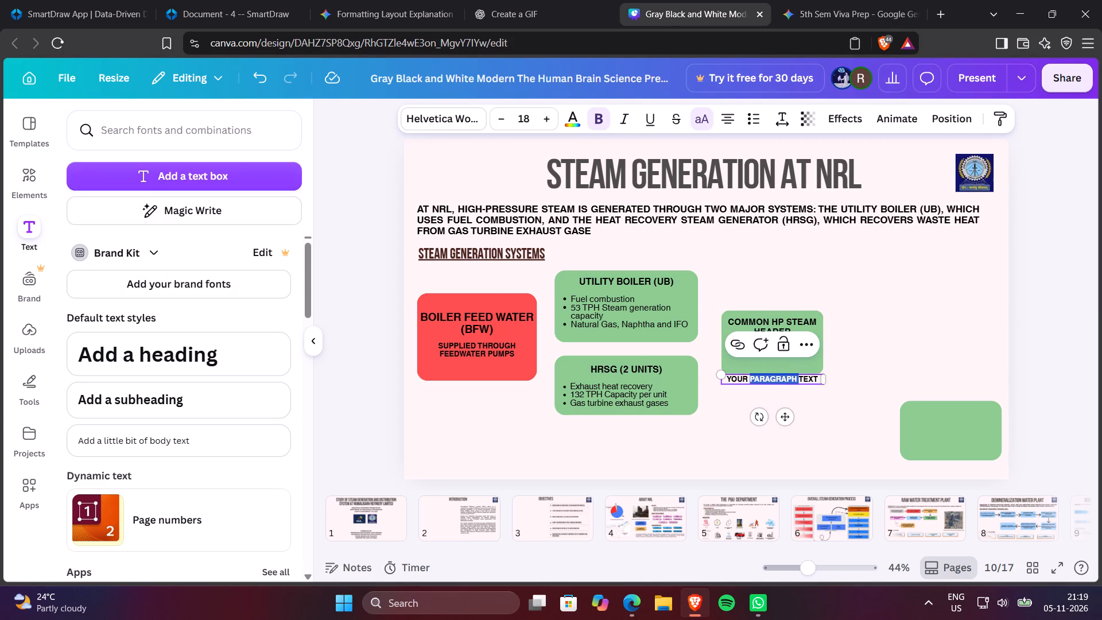
{"action": "left_click", "coordinate": [762, 382]}
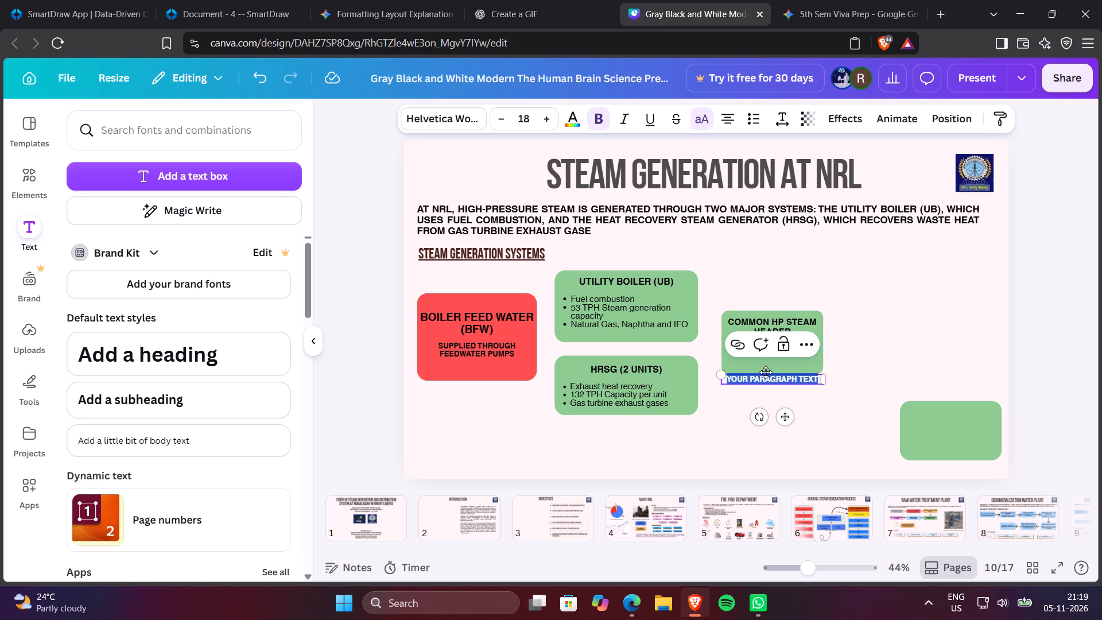
{"action": "left_click_drag", "start_coordinate": [766, 372], "coordinate": [766, 344]}
{"action": "key", "text": "ctrl+v"}
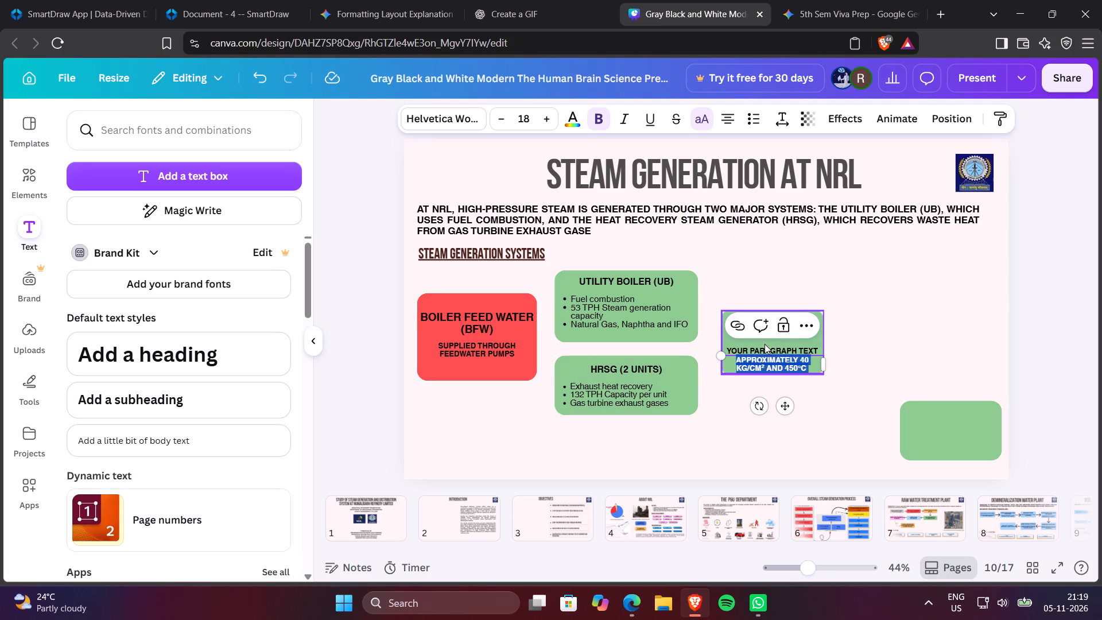
Move the pasted pressure and temperature text clear and delete the leftover "Your paragraph text" placeholder from the green box.
{"action": "left_click_drag", "start_coordinate": [778, 365], "coordinate": [778, 359]}
{"action": "double_click", "coordinate": [776, 359]}
{"action": "left_click", "coordinate": [776, 359]}
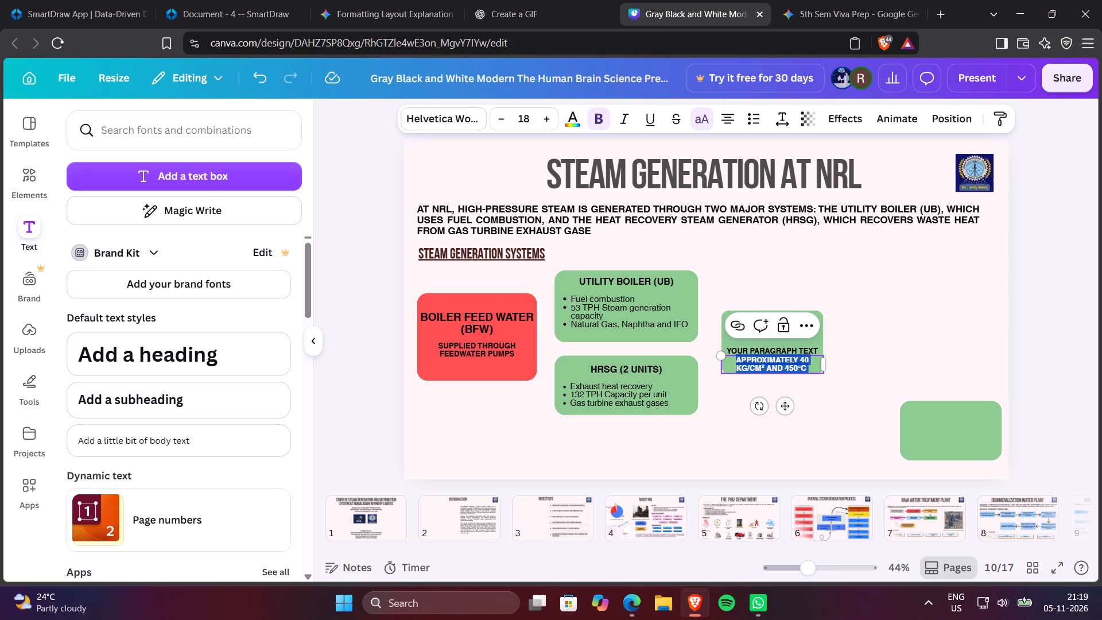
{"action": "left_click_drag", "start_coordinate": [774, 355], "coordinate": [774, 349]}
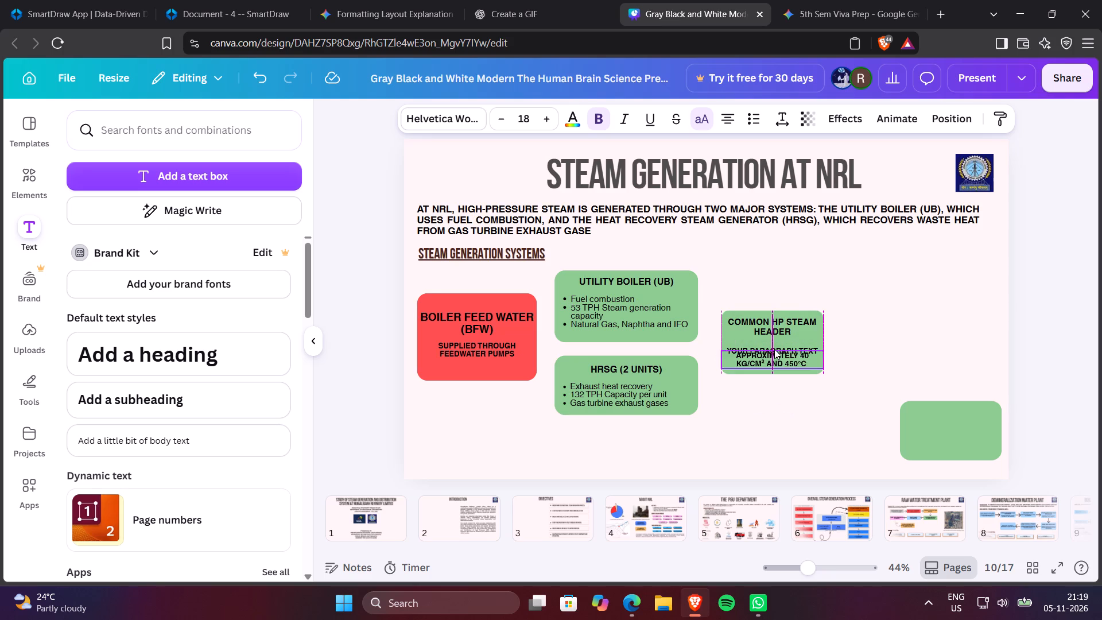
{"action": "left_click_drag", "start_coordinate": [774, 349], "coordinate": [777, 369]}
{"action": "left_click", "coordinate": [773, 352]}
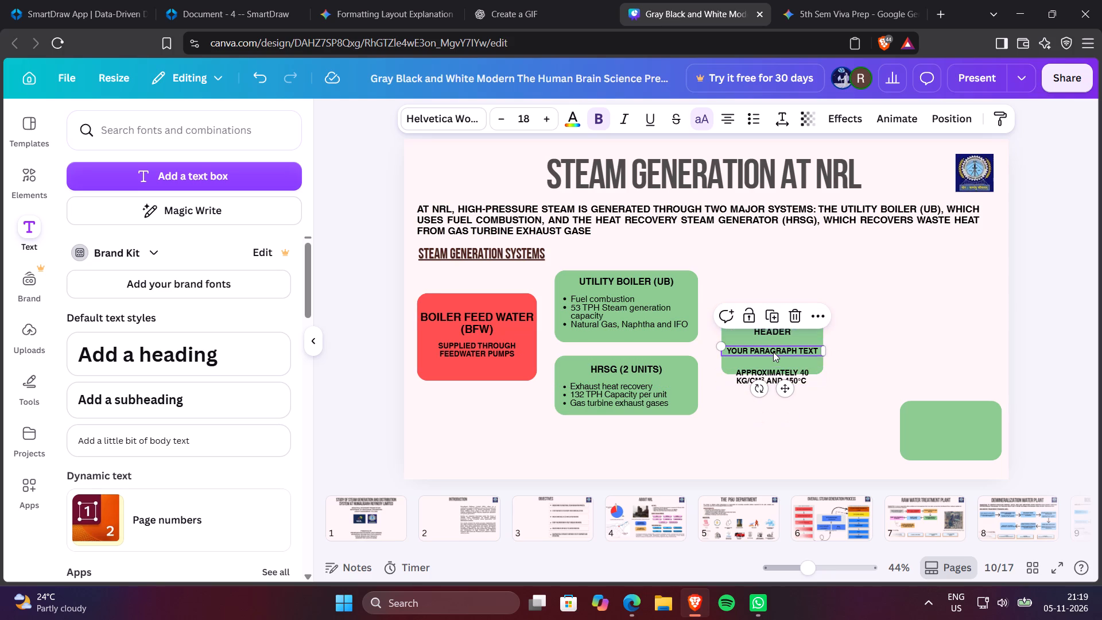
{"action": "left_click", "coordinate": [793, 323]}
Move the pasted pressure and temperature text up inside the green box, just below the Common HP Steam Header heading.
{"action": "left_click", "coordinate": [774, 369]}
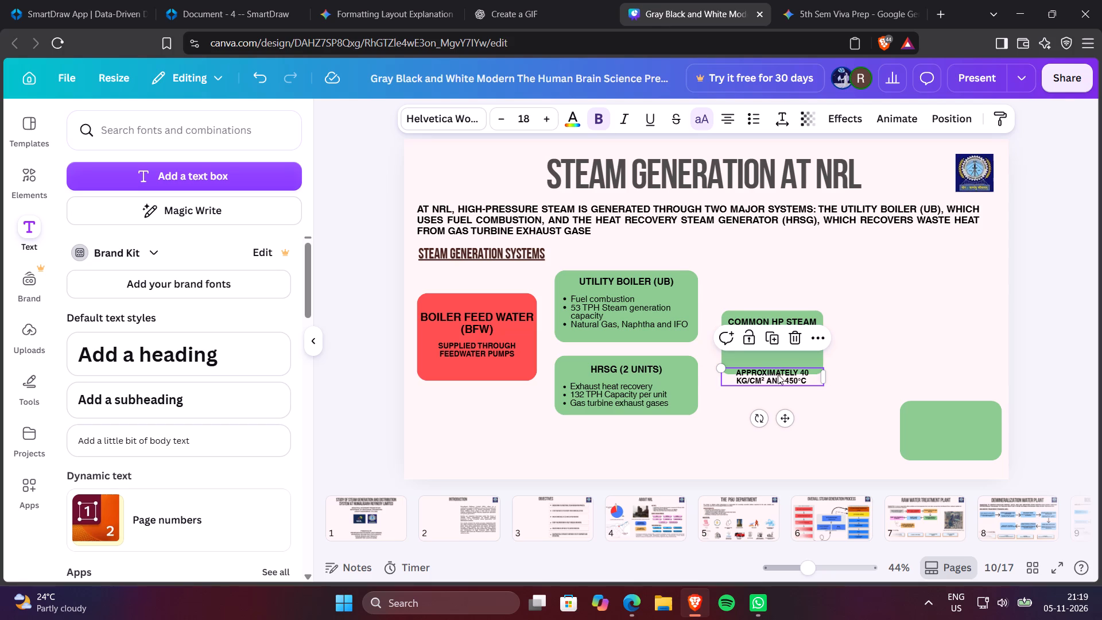
{"action": "left_click", "coordinate": [778, 374]}
{"action": "left_click_drag", "start_coordinate": [778, 366], "coordinate": [778, 355]}
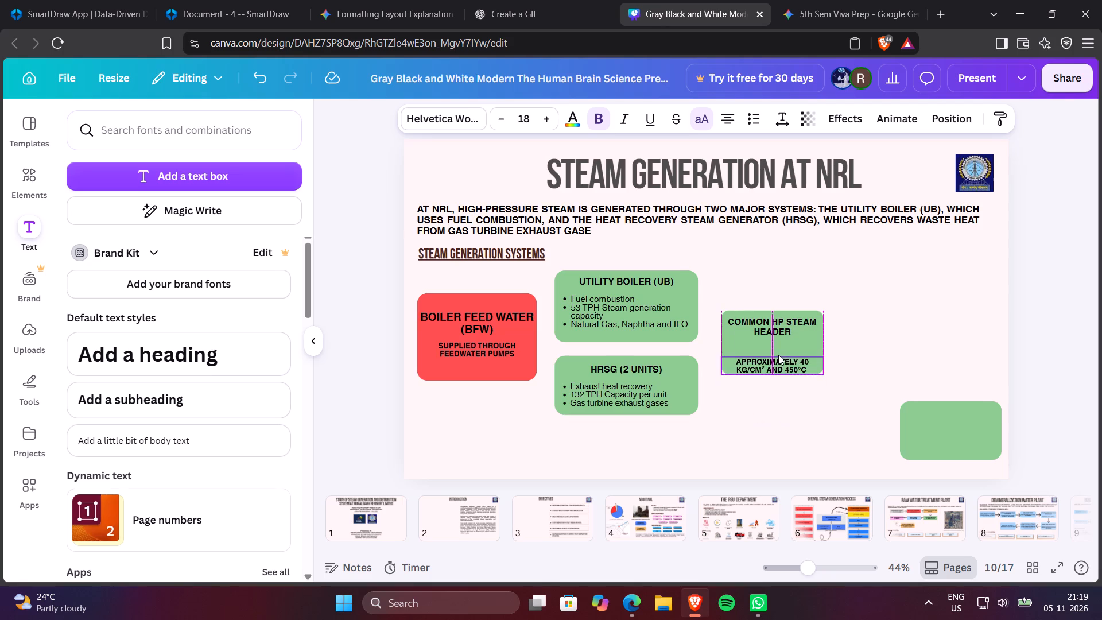
{"action": "left_click_drag", "start_coordinate": [778, 355], "coordinate": [777, 344]}
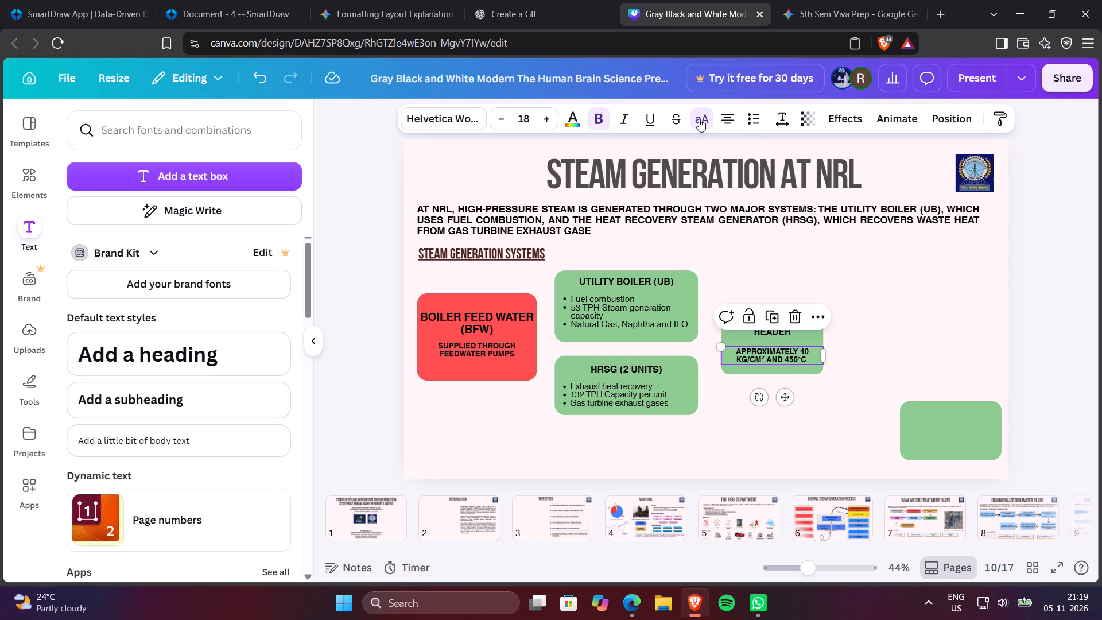
Remove the uppercase and bold formatting from the "Approximately 40 kg/cm² and 450°C" text.
{"action": "left_click", "coordinate": [699, 119]}
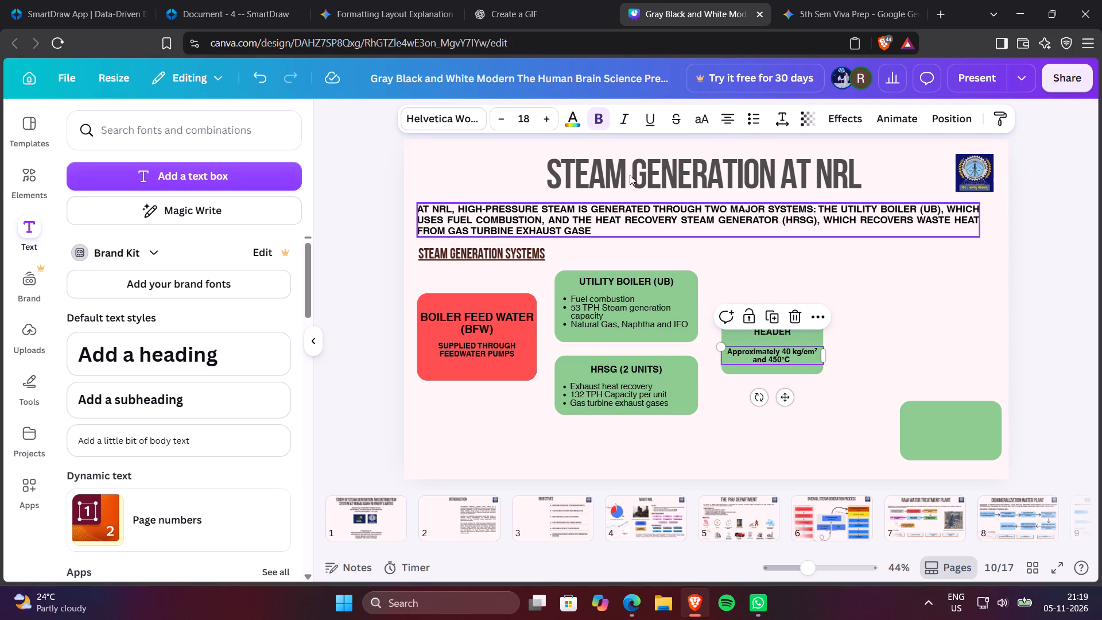
{"action": "left_click", "coordinate": [599, 121]}
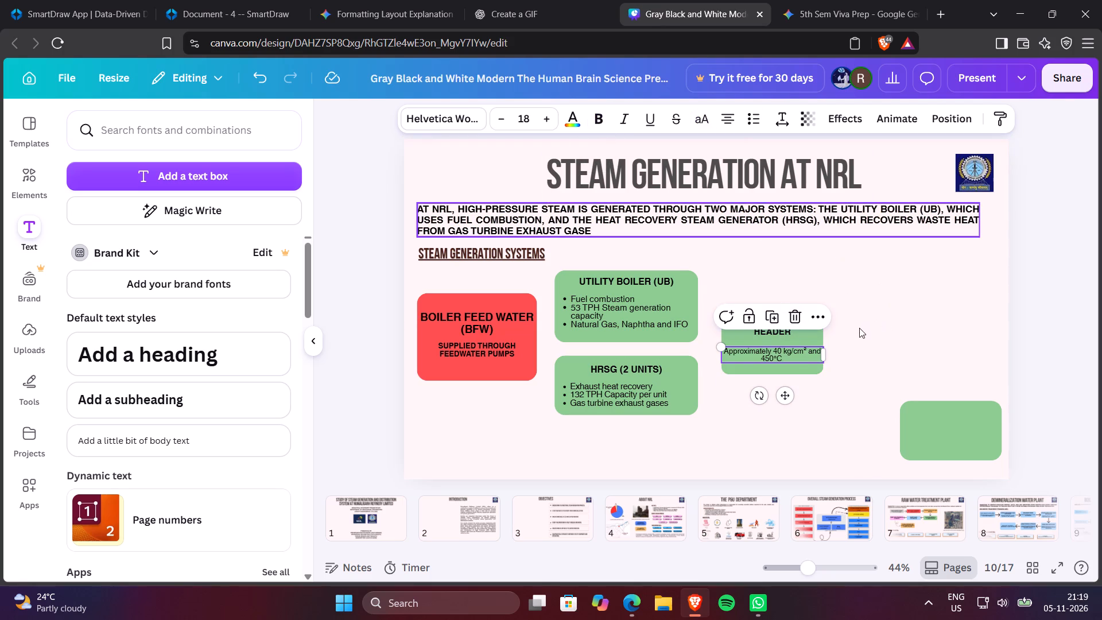
Fine-tune the vertical position of the pressure and temperature text below the Common HP Steam Header heading.
{"action": "left_click", "coordinate": [859, 328]}
{"action": "left_click", "coordinate": [778, 351]}
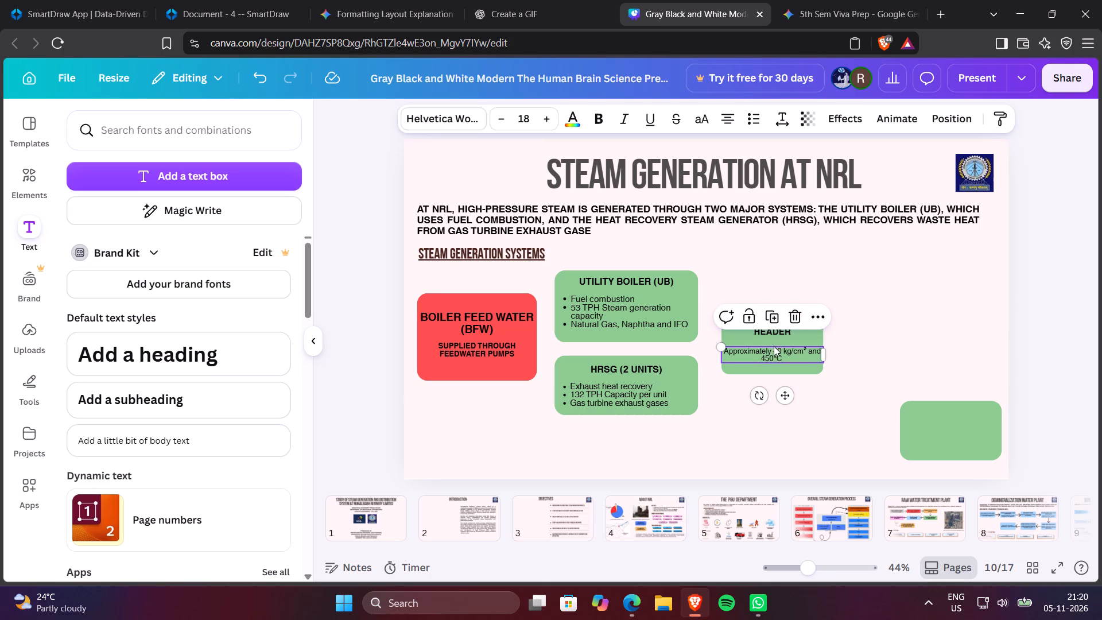
{"action": "double_click", "coordinate": [775, 347]}
{"action": "left_click", "coordinate": [775, 344]}
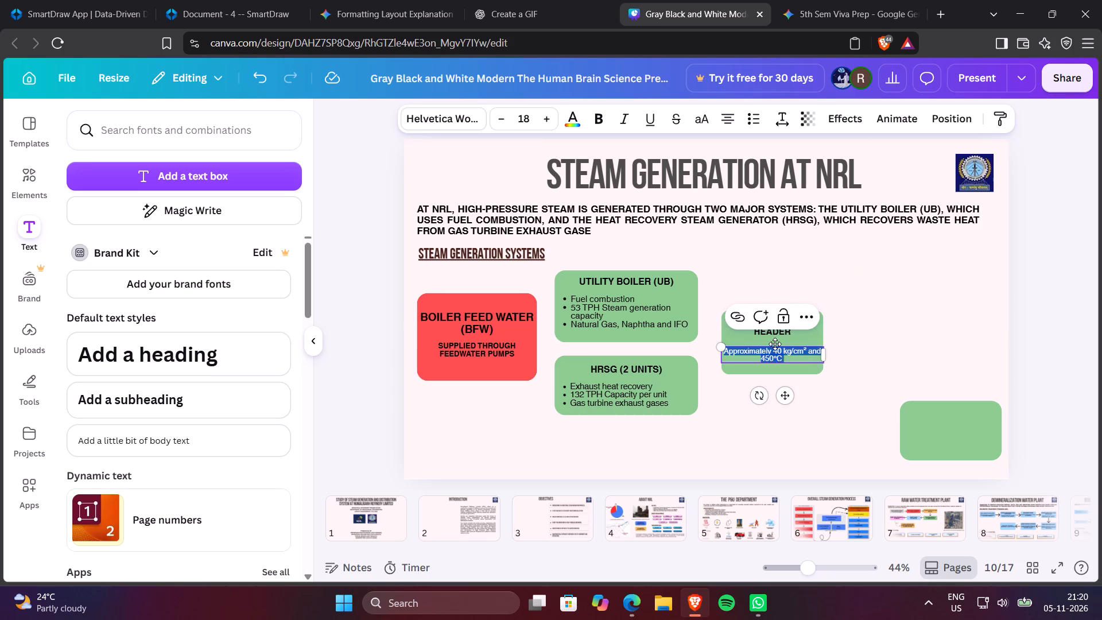
{"action": "left_click", "coordinate": [914, 346]}
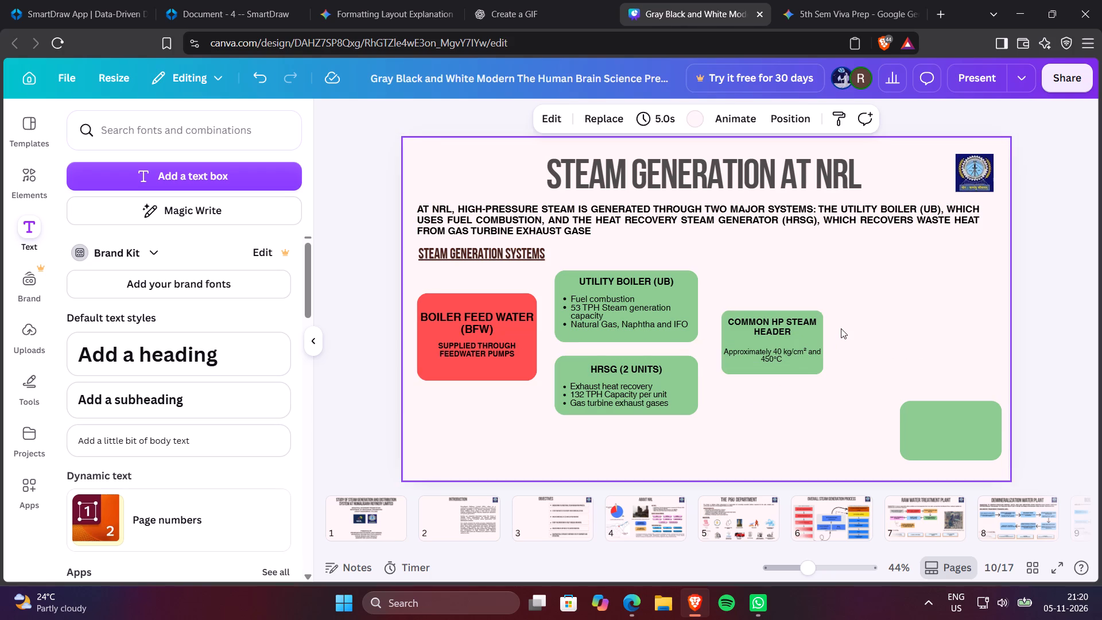
{"action": "left_click", "coordinate": [733, 341]}
{"action": "left_click", "coordinate": [587, 120]}
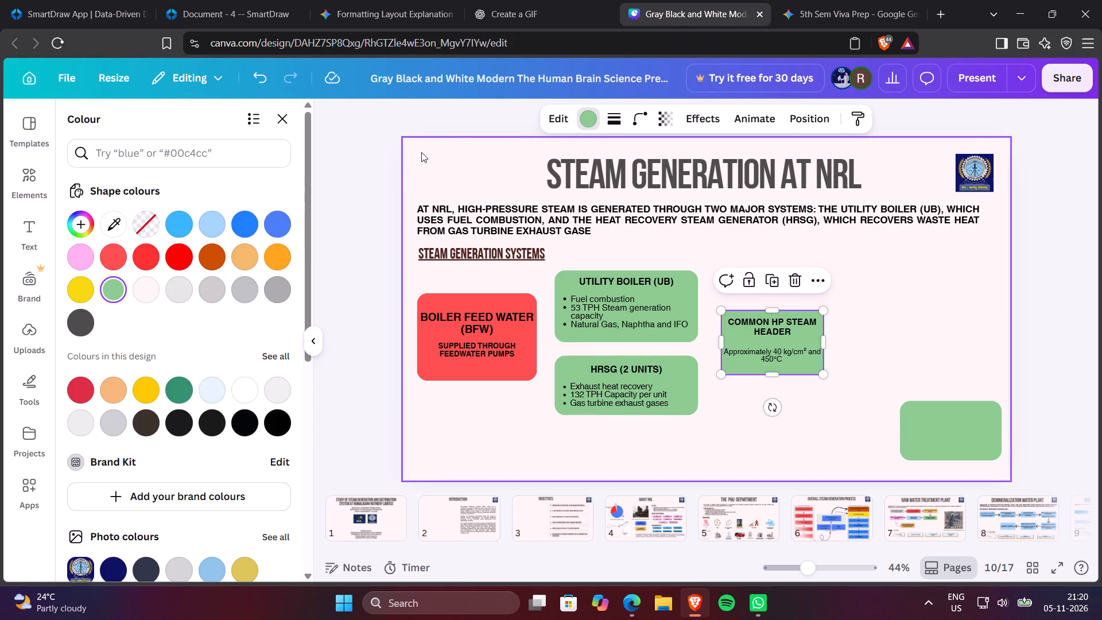
{"action": "left_click", "coordinate": [197, 224]}
{"action": "left_click", "coordinate": [208, 226]}
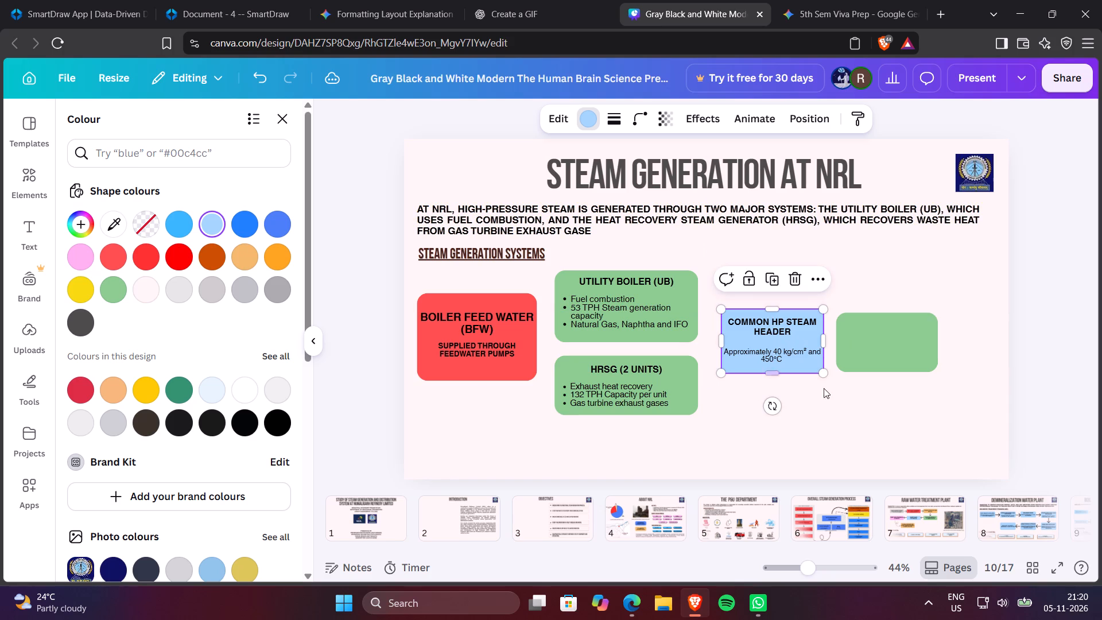
Shift the red Boiler Feed Water box slightly left and down on the slide.
{"action": "left_click", "coordinate": [851, 425]}
{"action": "left_click", "coordinate": [487, 340]}
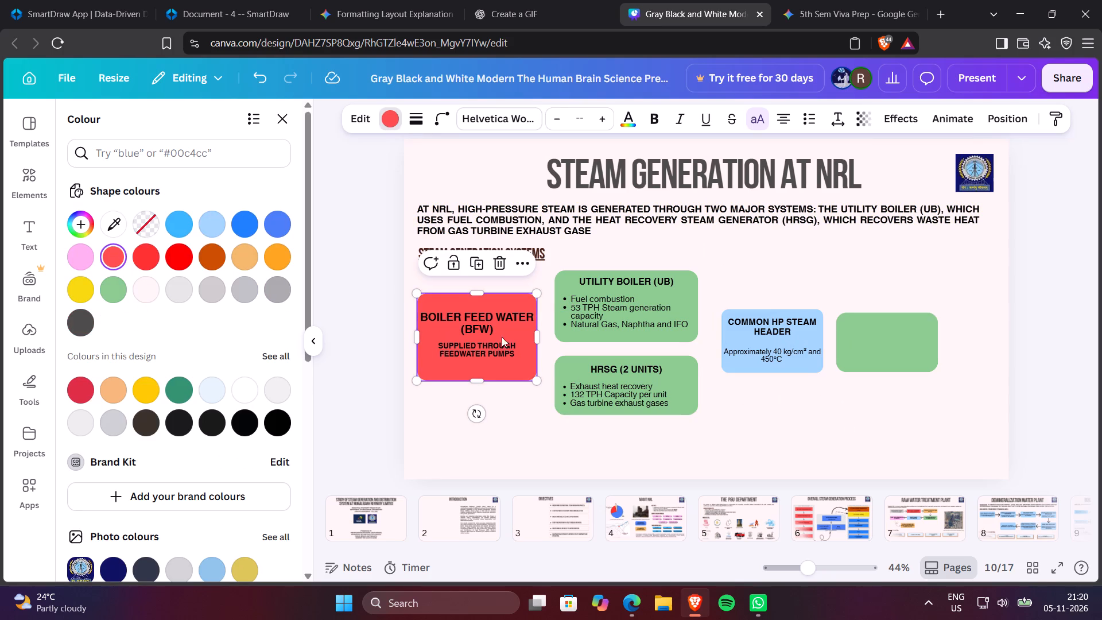
{"action": "left_click_drag", "start_coordinate": [497, 332], "coordinate": [491, 332]}
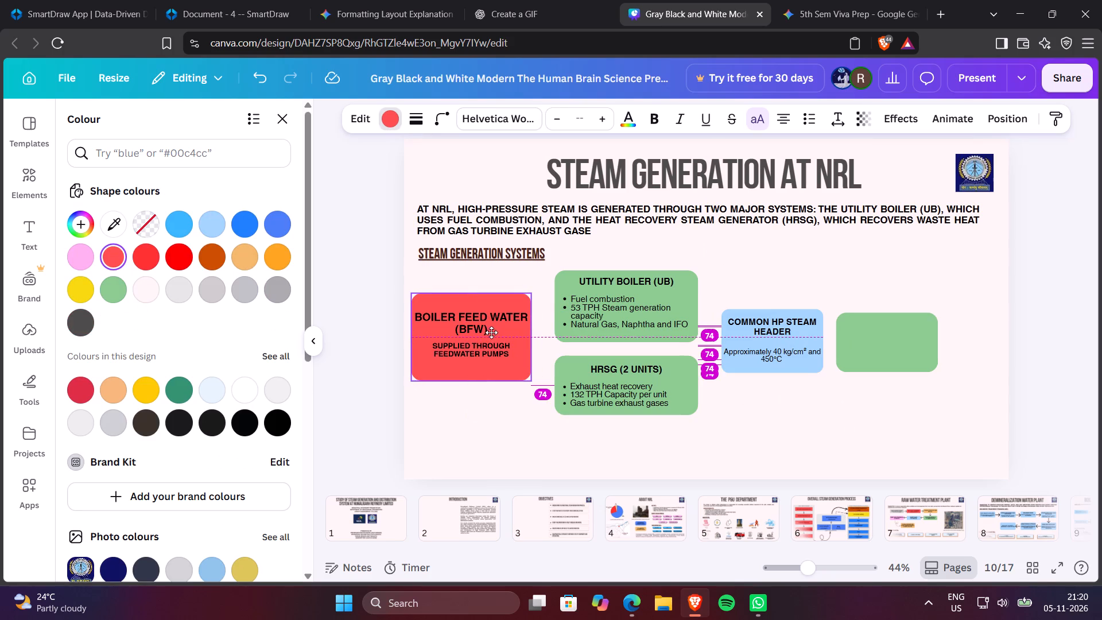
{"action": "left_click_drag", "start_coordinate": [491, 332], "coordinate": [491, 335]}
Shift the green Utility Boiler and HRSG boxes slightly left towards the Boiler Feed Water box, keeping their edges aligned.
{"action": "left_click", "coordinate": [608, 313]}
{"action": "left_click", "coordinate": [610, 314]}
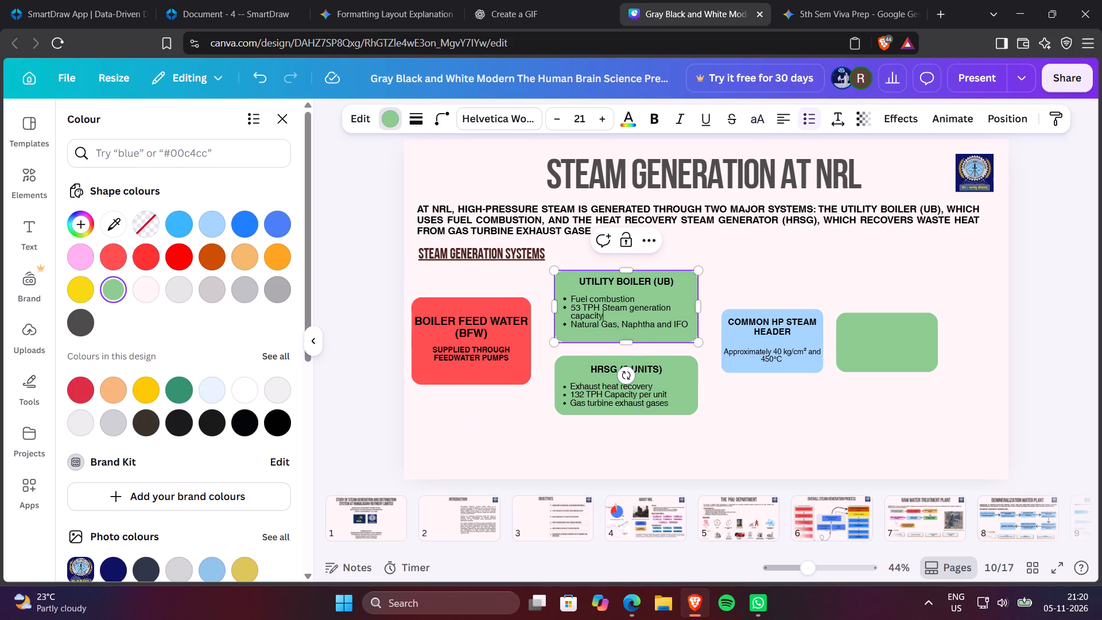
{"action": "left_click", "coordinate": [610, 314]}
{"action": "left_click", "coordinate": [657, 300]}
{"action": "left_click", "coordinate": [719, 277]}
{"action": "left_click", "coordinate": [665, 298]}
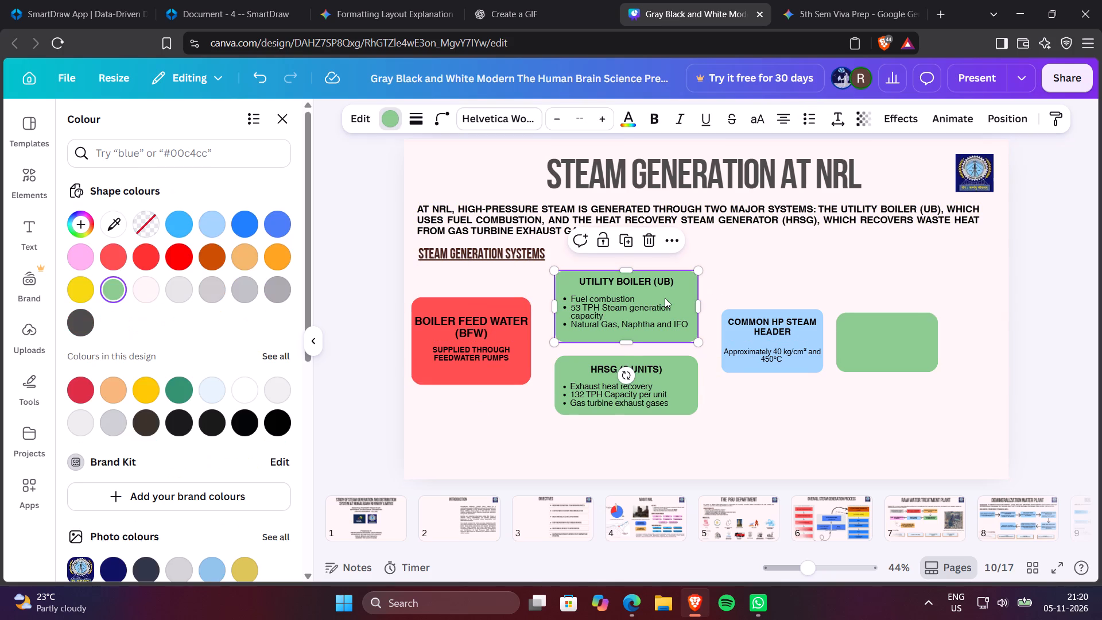
{"action": "left_click_drag", "start_coordinate": [665, 298], "coordinate": [654, 300]}
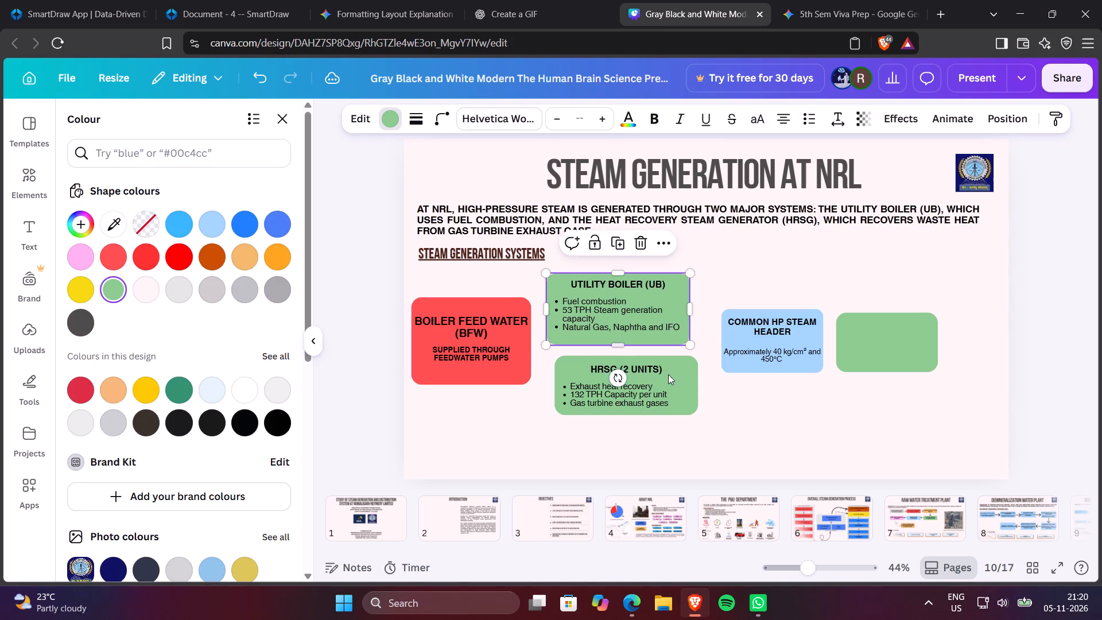
{"action": "left_click", "coordinate": [669, 383]}
{"action": "left_click_drag", "start_coordinate": [672, 384], "coordinate": [667, 383]}
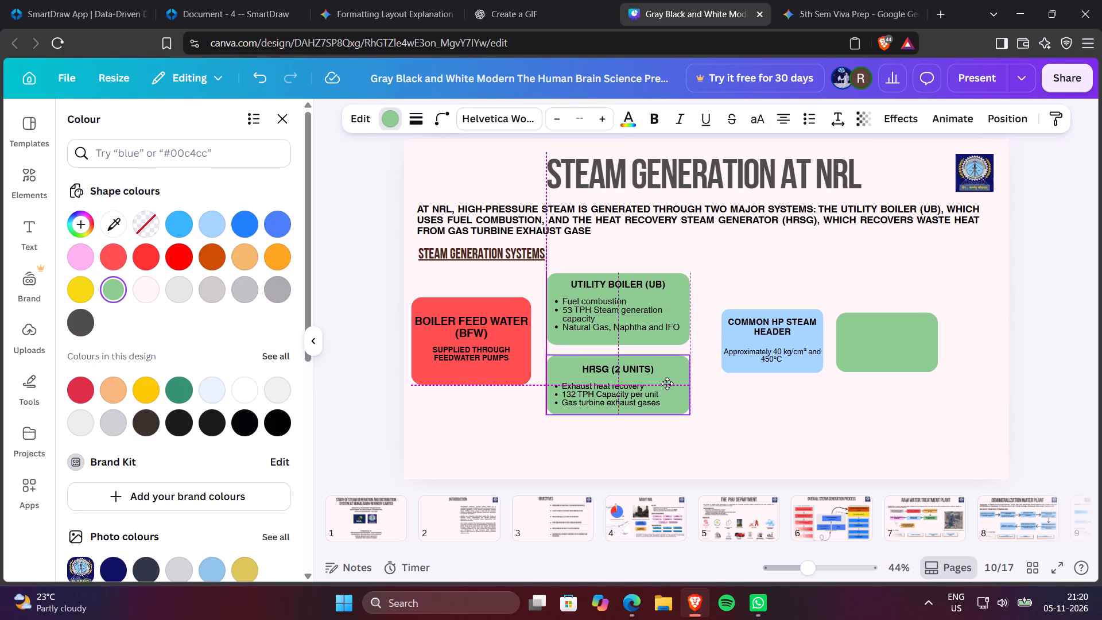
{"action": "left_click_drag", "start_coordinate": [667, 383], "coordinate": [666, 385]}
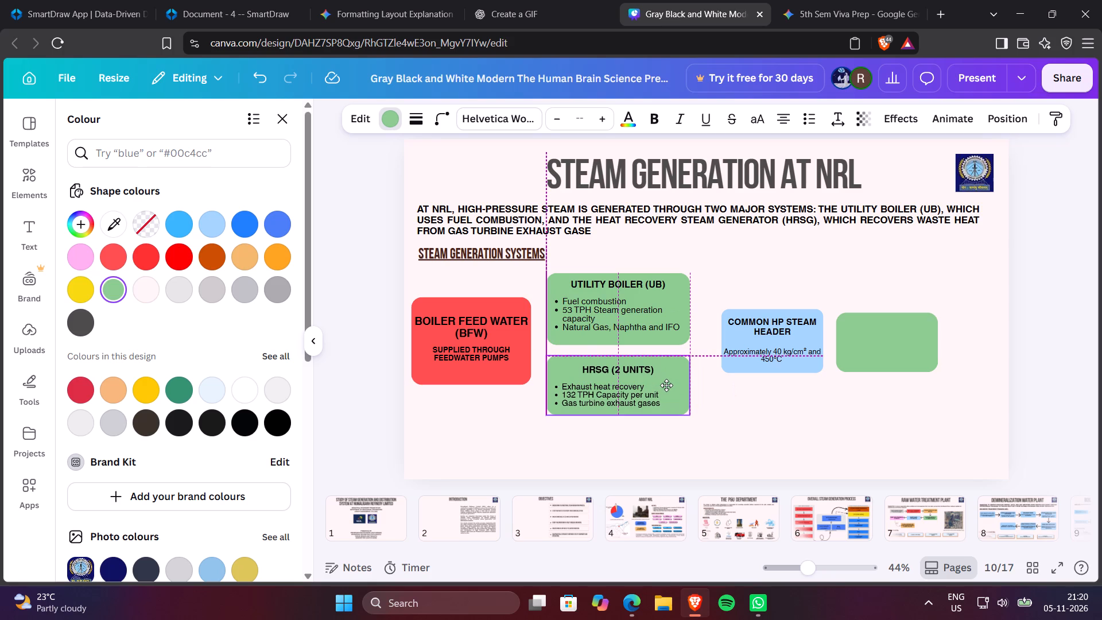
{"action": "left_click_drag", "start_coordinate": [666, 385], "coordinate": [666, 387]}
{"action": "left_click", "coordinate": [752, 274]}
Move the pale blue Common HP Steam Header background box left, close to the green boxes and level with the gap between them.
{"action": "left_click", "coordinate": [756, 335]}
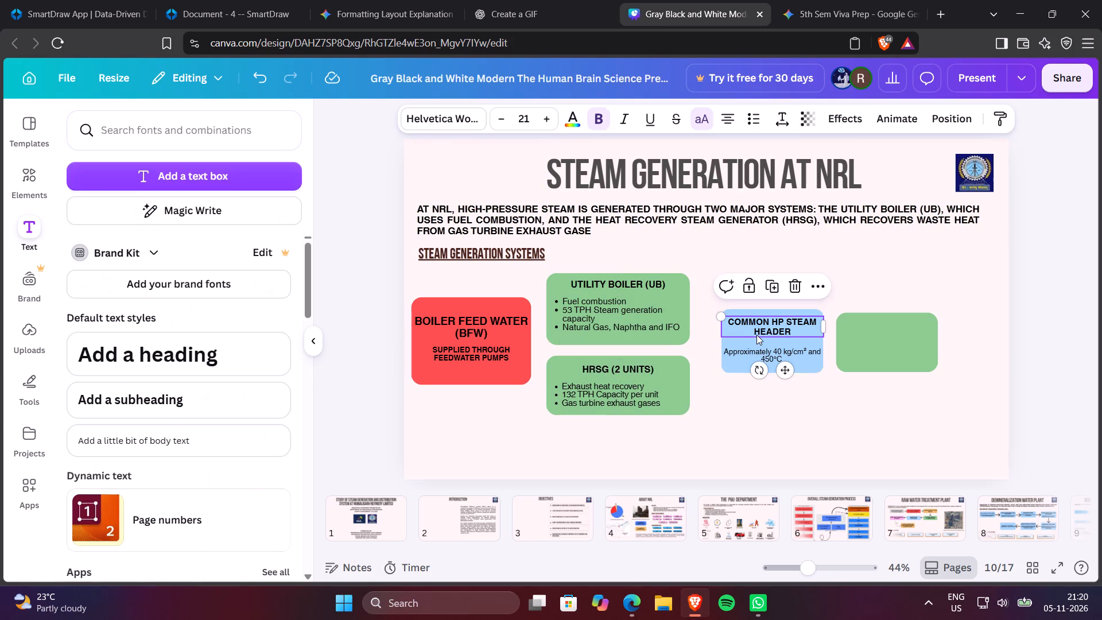
{"action": "left_click", "coordinate": [748, 342]}
{"action": "left_click_drag", "start_coordinate": [748, 338], "coordinate": [738, 339]}
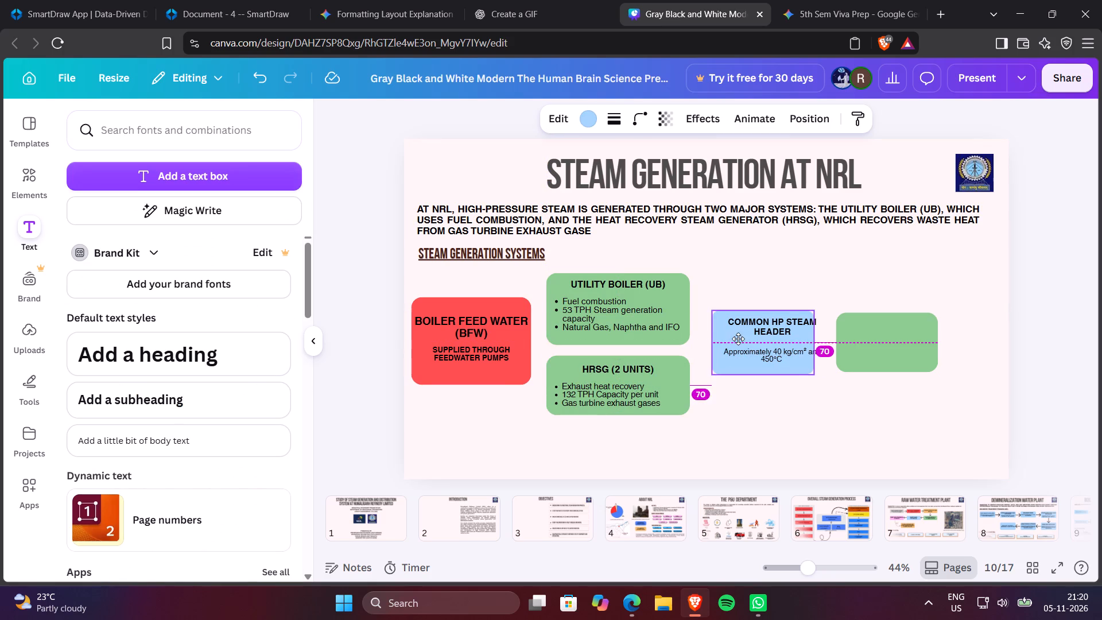
{"action": "left_click_drag", "start_coordinate": [738, 339], "coordinate": [729, 342]}
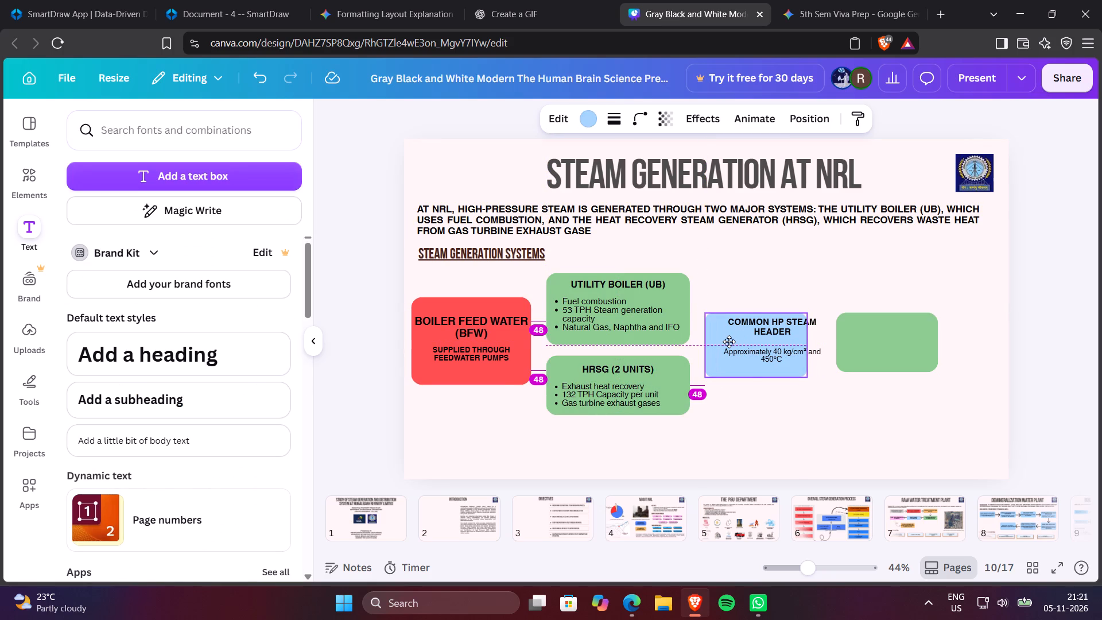
{"action": "left_click_drag", "start_coordinate": [729, 342], "coordinate": [727, 342]}
{"action": "left_click", "coordinate": [737, 265]}
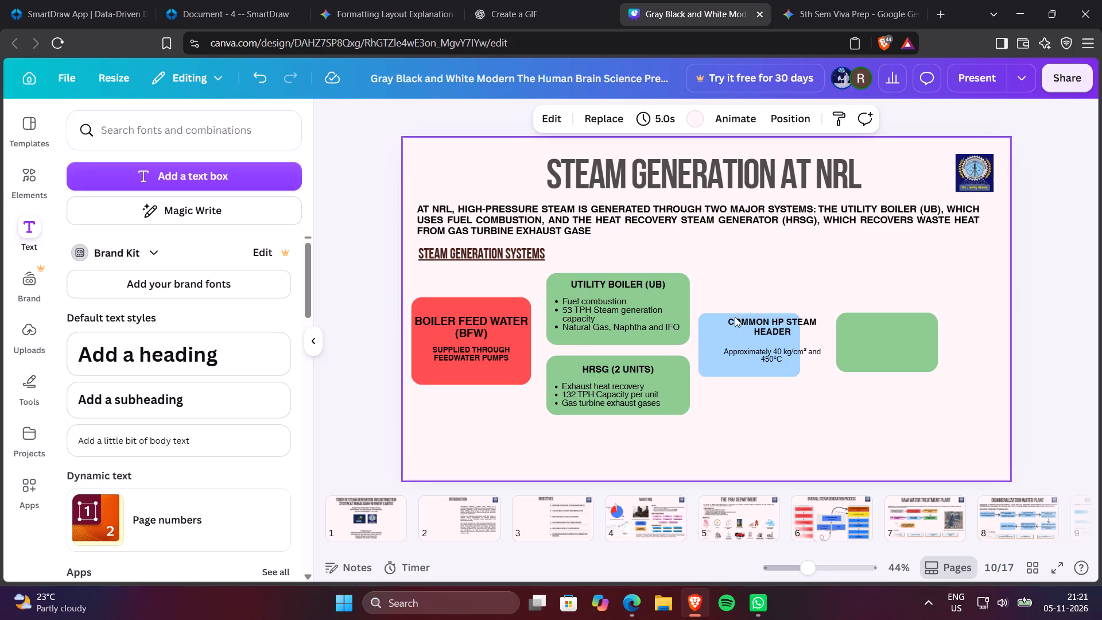
Move the Common HP Steam Header heading and its pressure and temperature text back onto the pale blue box, centred horizontally.
{"action": "left_click_drag", "start_coordinate": [731, 327], "coordinate": [721, 327]}
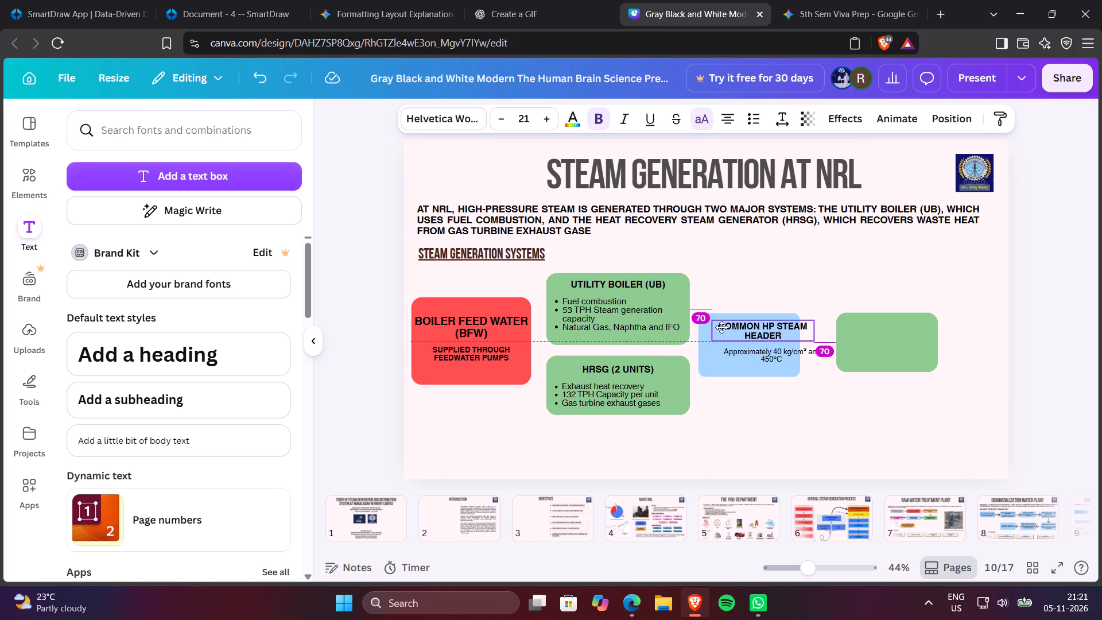
{"action": "left_click_drag", "start_coordinate": [721, 327], "coordinate": [708, 328]}
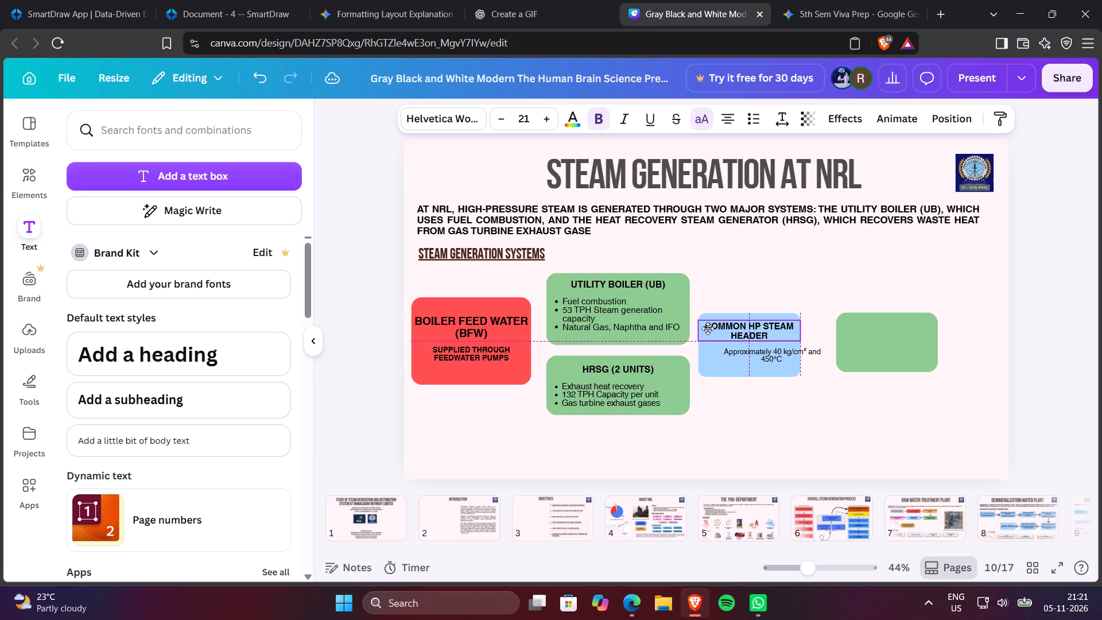
{"action": "left_click_drag", "start_coordinate": [708, 328], "coordinate": [707, 329]}
{"action": "left_click", "coordinate": [828, 431]}
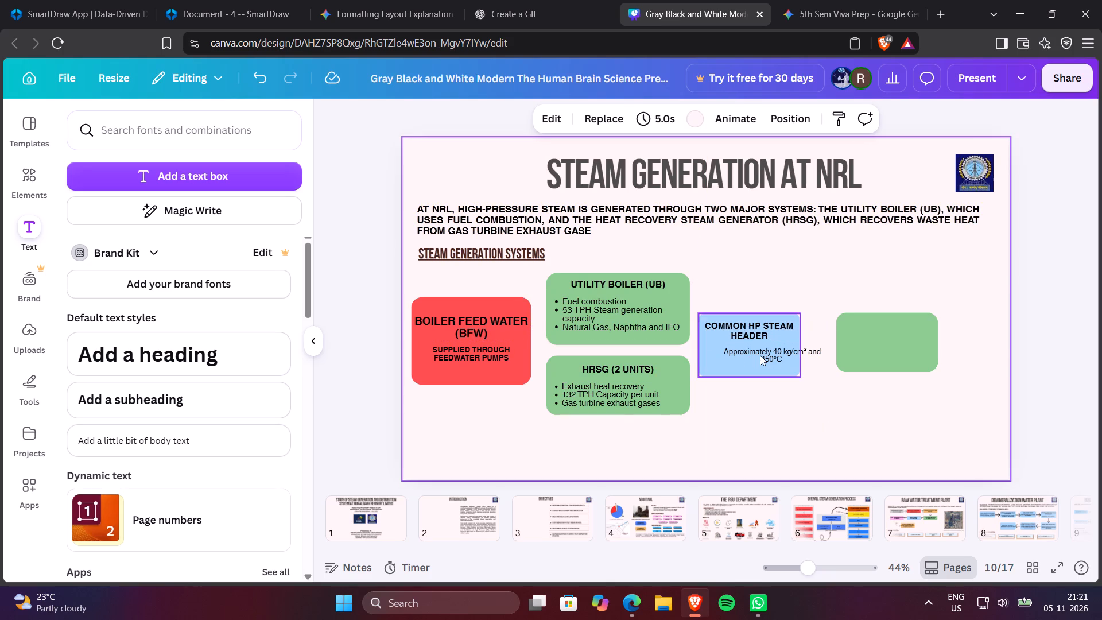
{"action": "left_click", "coordinate": [763, 359]}
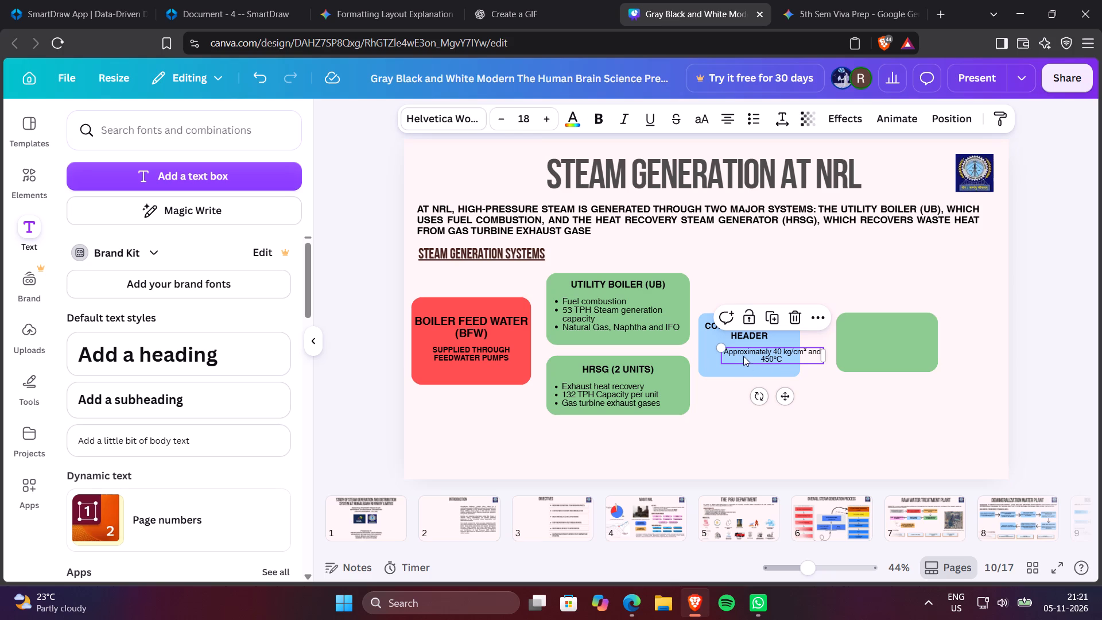
{"action": "left_click_drag", "start_coordinate": [751, 356], "coordinate": [727, 352]}
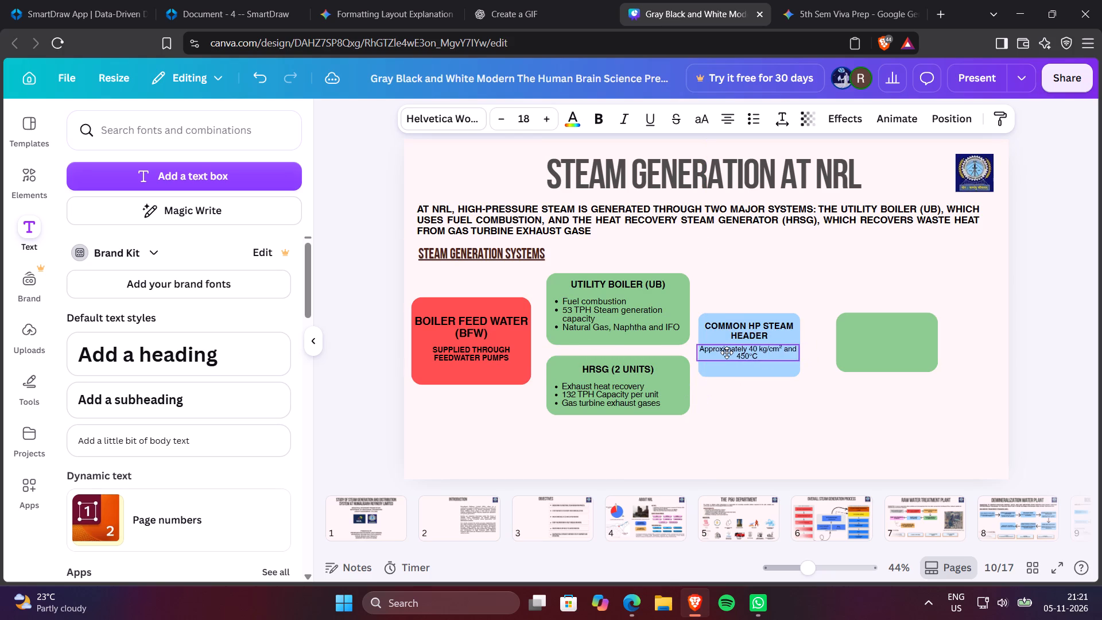
{"action": "left_click_drag", "start_coordinate": [727, 352], "coordinate": [728, 352]}
{"action": "left_click", "coordinate": [730, 273]}
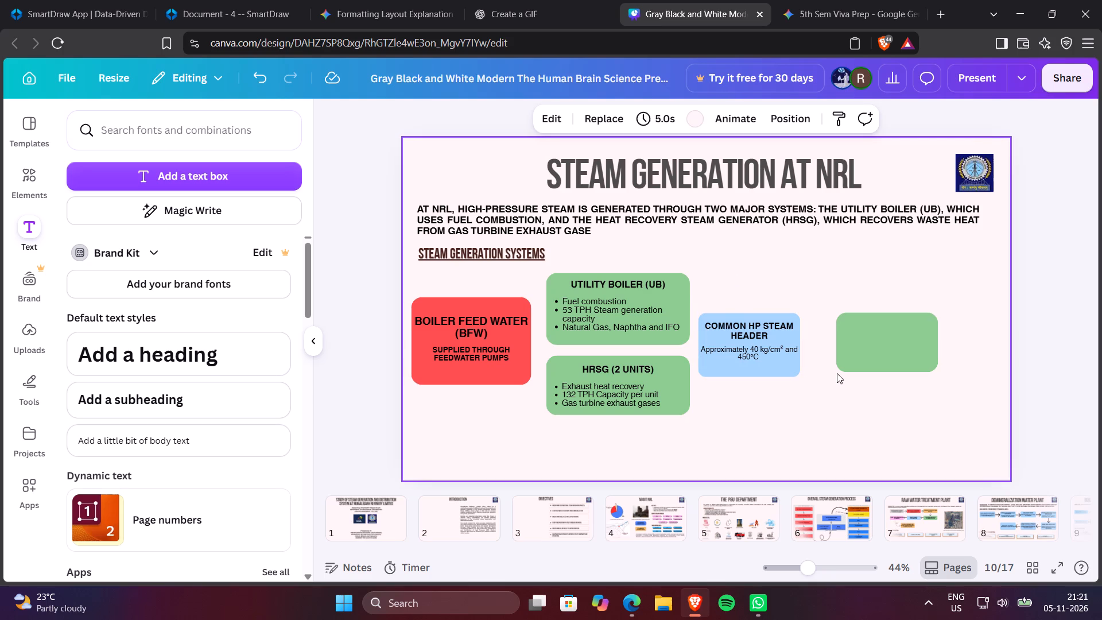
Move the empty green box left, close beside the Common HP Steam Header box and vertically centred with it.
{"action": "left_click_drag", "start_coordinate": [867, 346], "coordinate": [852, 347]}
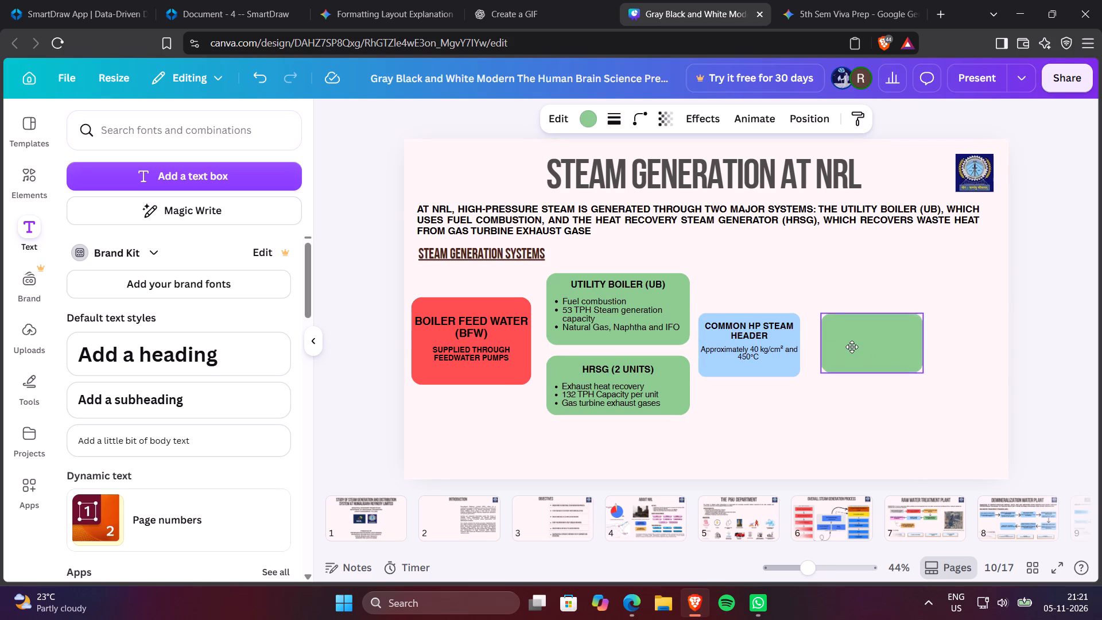
{"action": "left_click_drag", "start_coordinate": [852, 347], "coordinate": [845, 348]}
{"action": "left_click", "coordinate": [763, 282]}
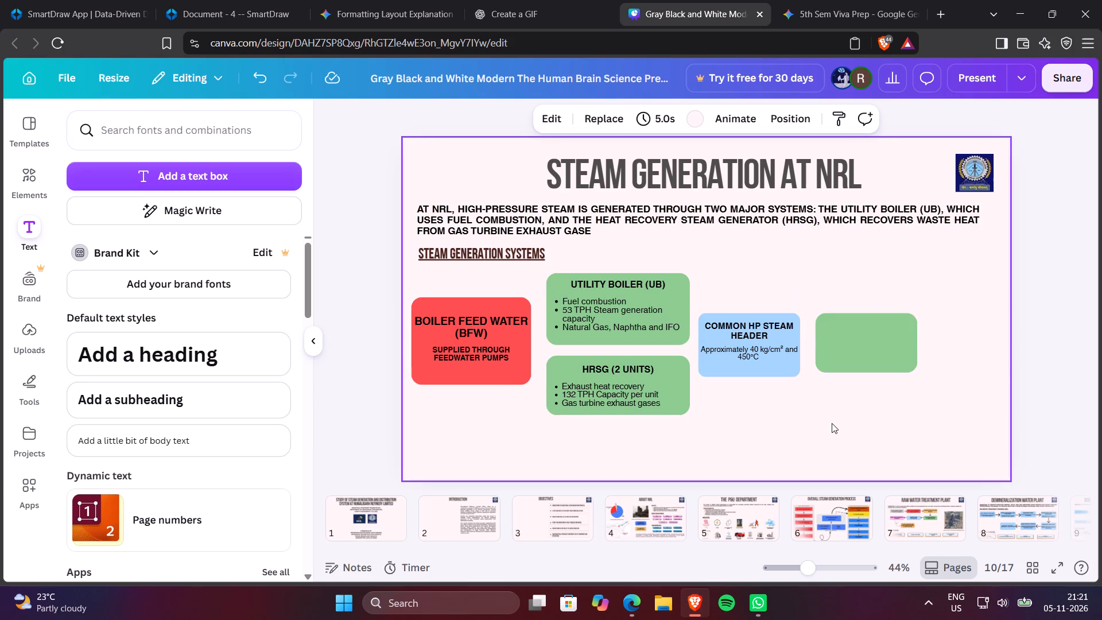
{"action": "left_click", "coordinate": [848, 353]}
{"action": "left_click", "coordinate": [848, 353]}
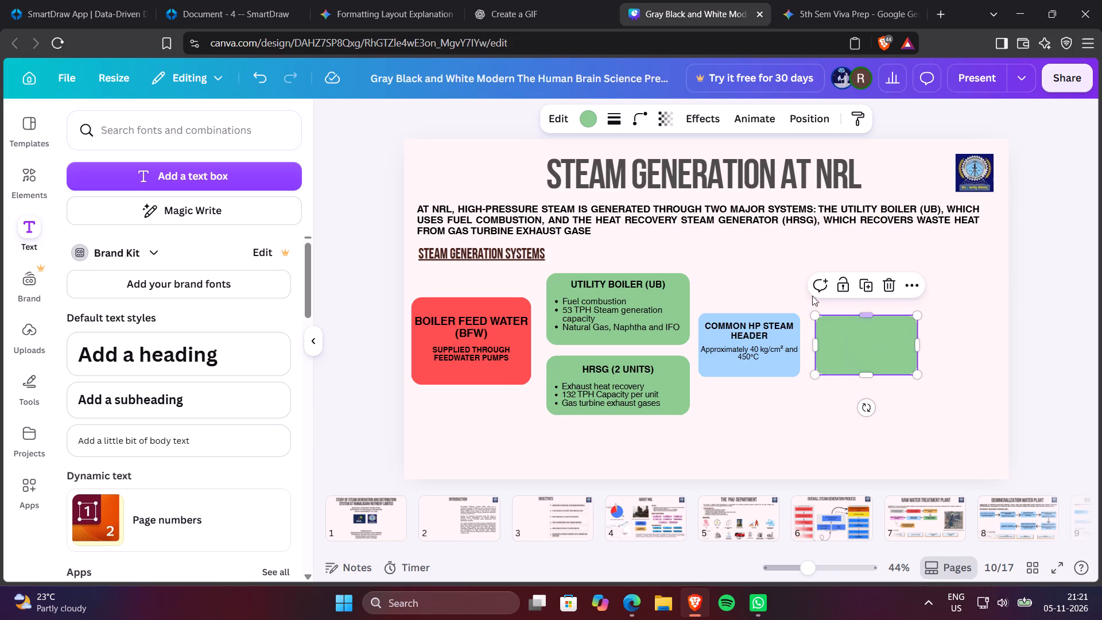
{"action": "left_click", "coordinate": [779, 281]}
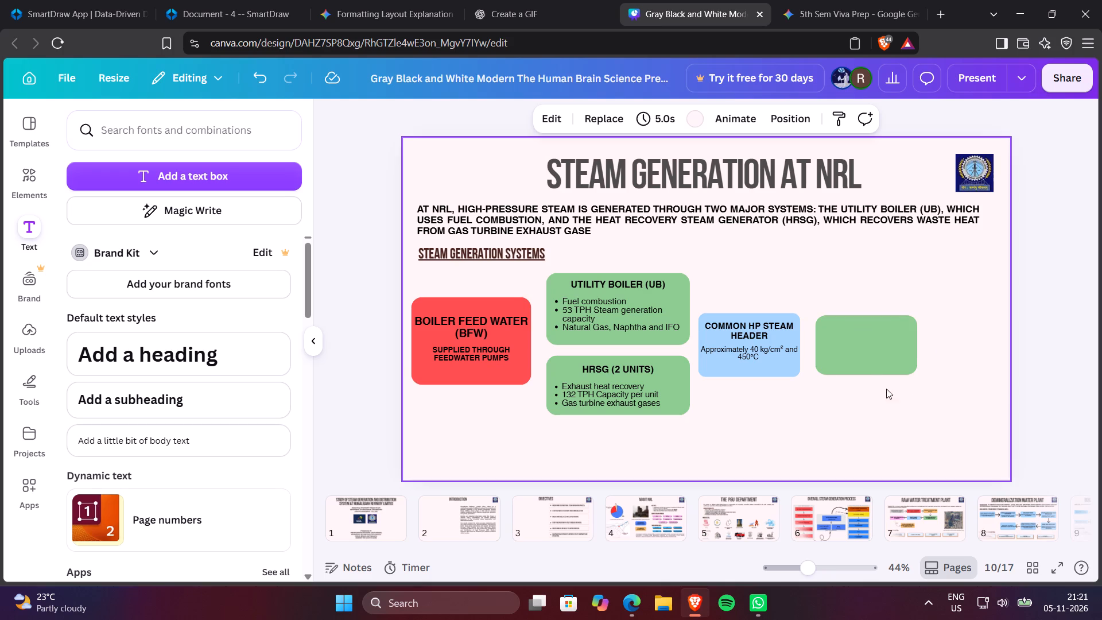
{"action": "left_click", "coordinate": [865, 354]}
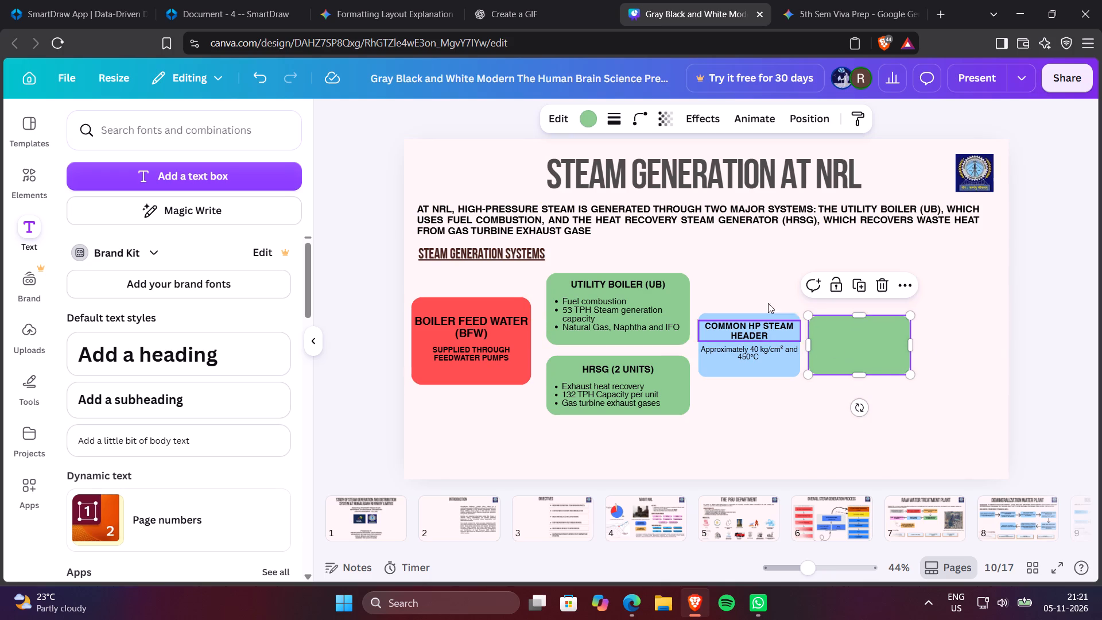
{"action": "left_click", "coordinate": [800, 440]}
Change the fill of the empty green box to grey.
{"action": "left_click", "coordinate": [857, 357]}
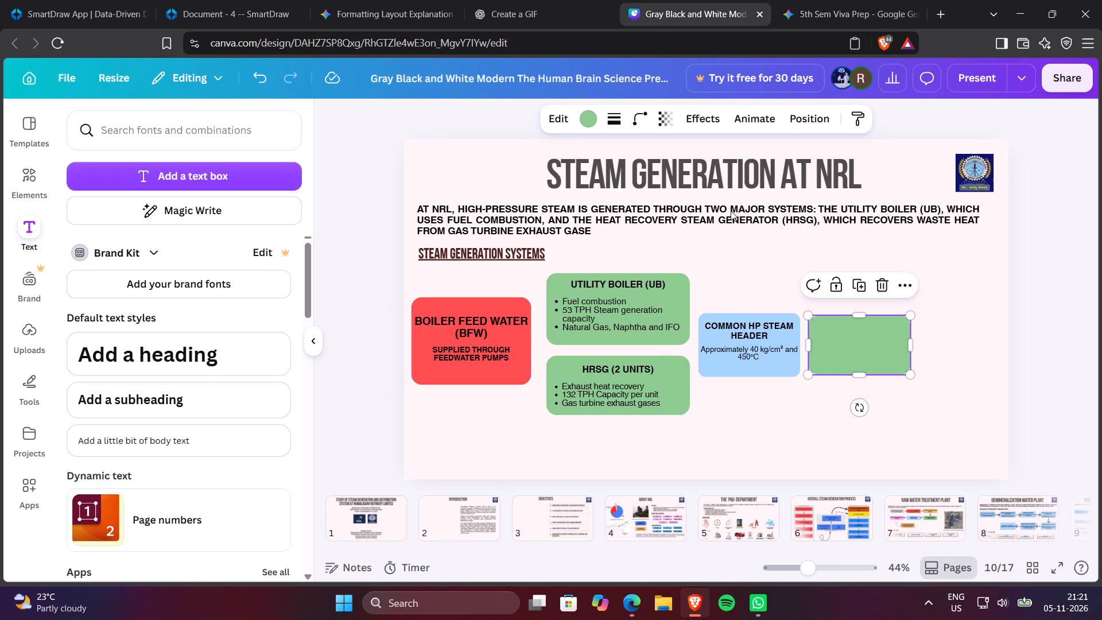
{"action": "left_click", "coordinate": [584, 121]}
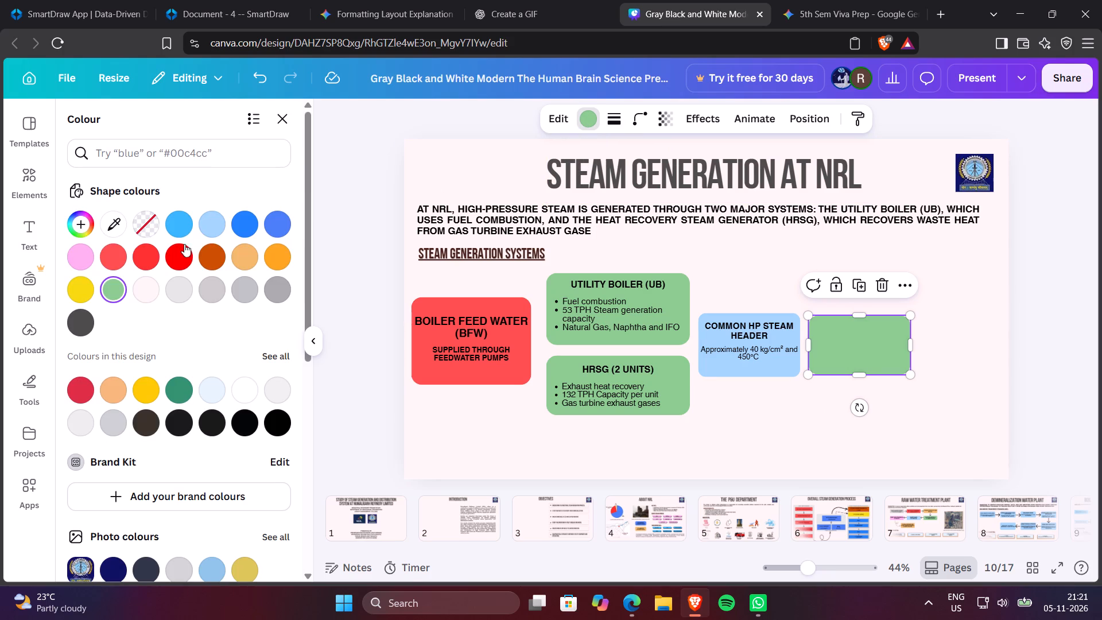
{"action": "left_click", "coordinate": [111, 259]}
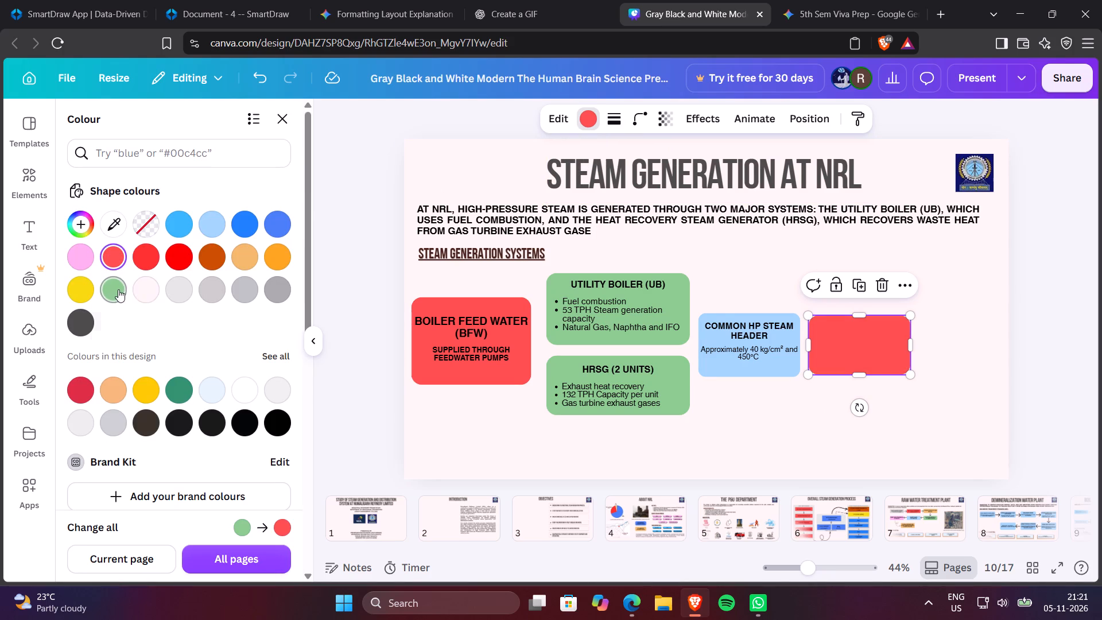
{"action": "left_click", "coordinate": [245, 295]}
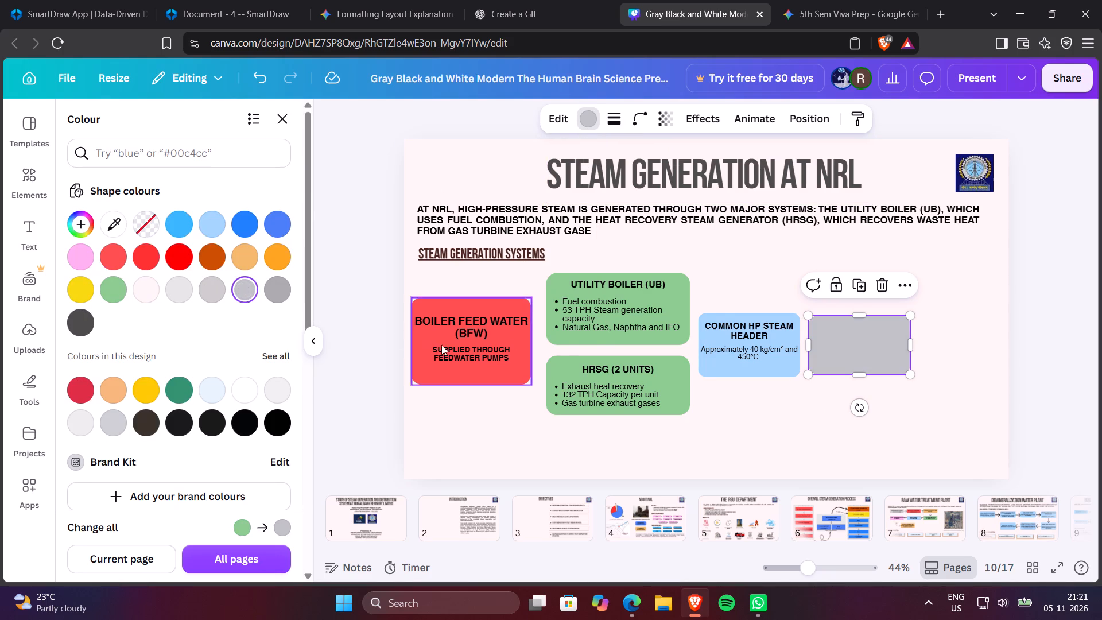
{"action": "left_click", "coordinate": [748, 433]}
Duplicate the empty grey box and place the copy level with it on its right side.
{"action": "right_click", "coordinate": [836, 351]}
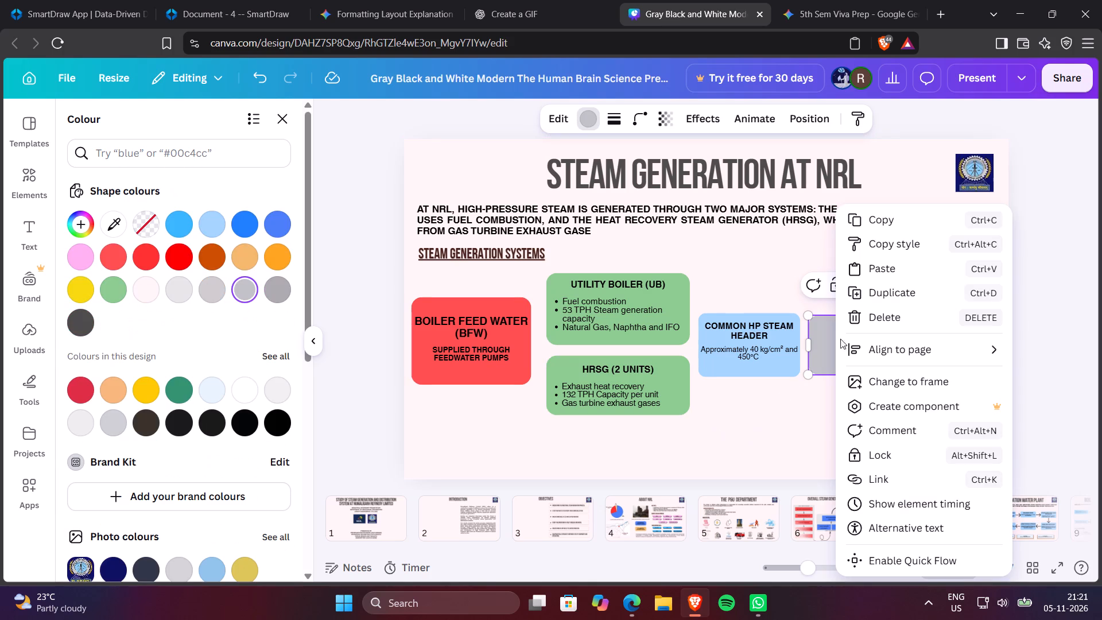
{"action": "left_click", "coordinate": [875, 226]}
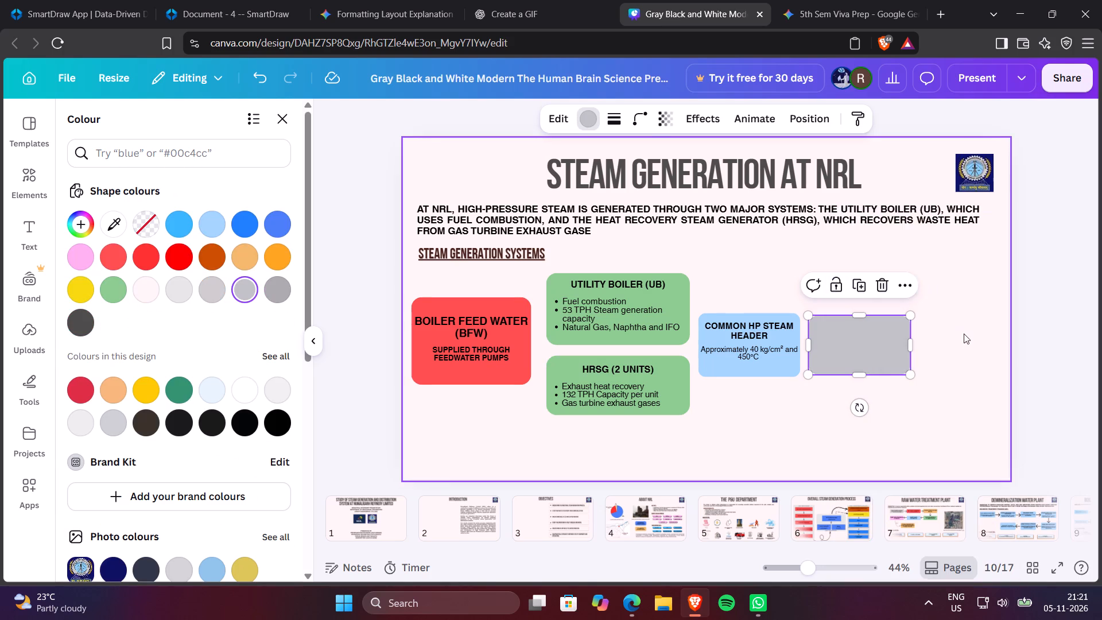
{"action": "right_click", "coordinate": [964, 334]}
{"action": "left_click", "coordinate": [828, 290]}
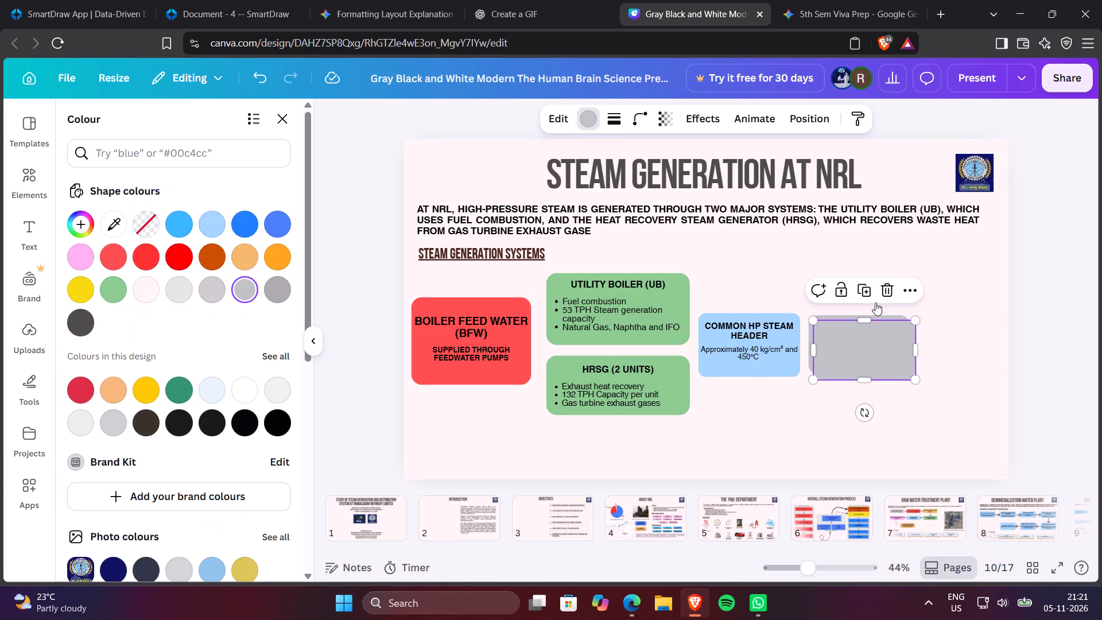
{"action": "left_click_drag", "start_coordinate": [882, 355], "coordinate": [985, 352]}
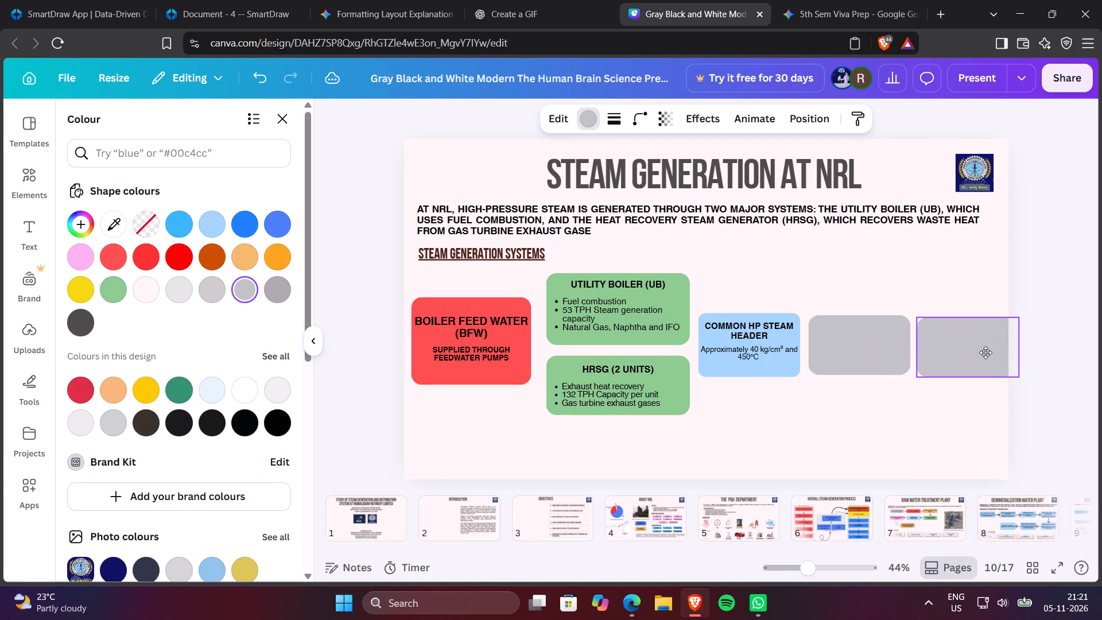
{"action": "left_click_drag", "start_coordinate": [985, 352], "coordinate": [983, 351]}
Fine-tune the two grey boxes' horizontal positions so they are evenly spaced after the Common HP Steam Header box.
{"action": "left_click", "coordinate": [851, 343]}
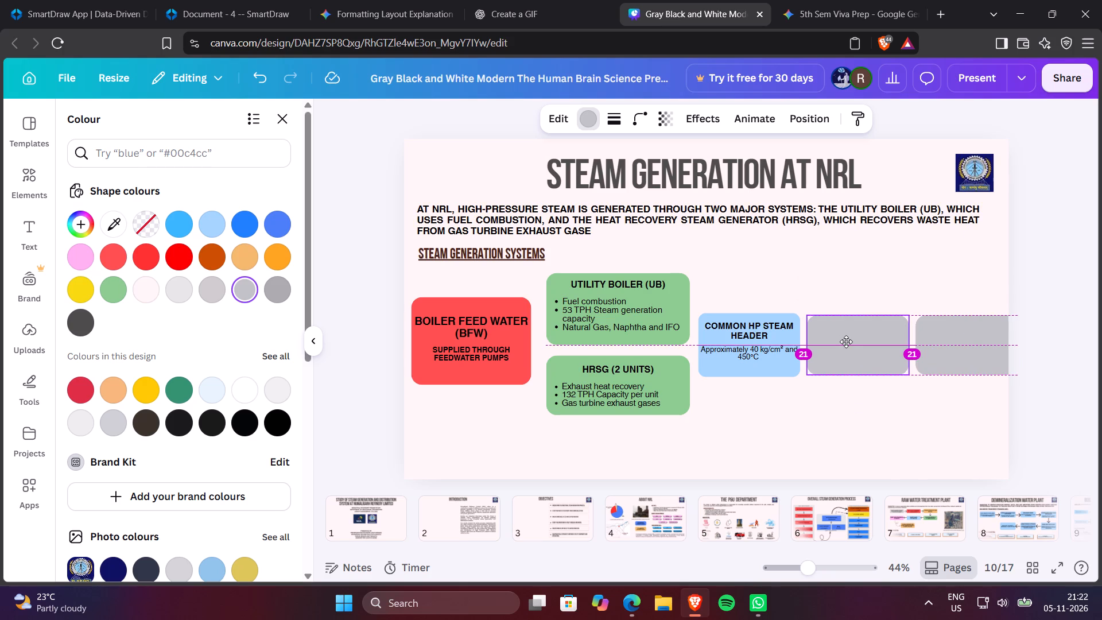
{"action": "left_click", "coordinate": [959, 342]}
{"action": "left_click", "coordinate": [959, 342]}
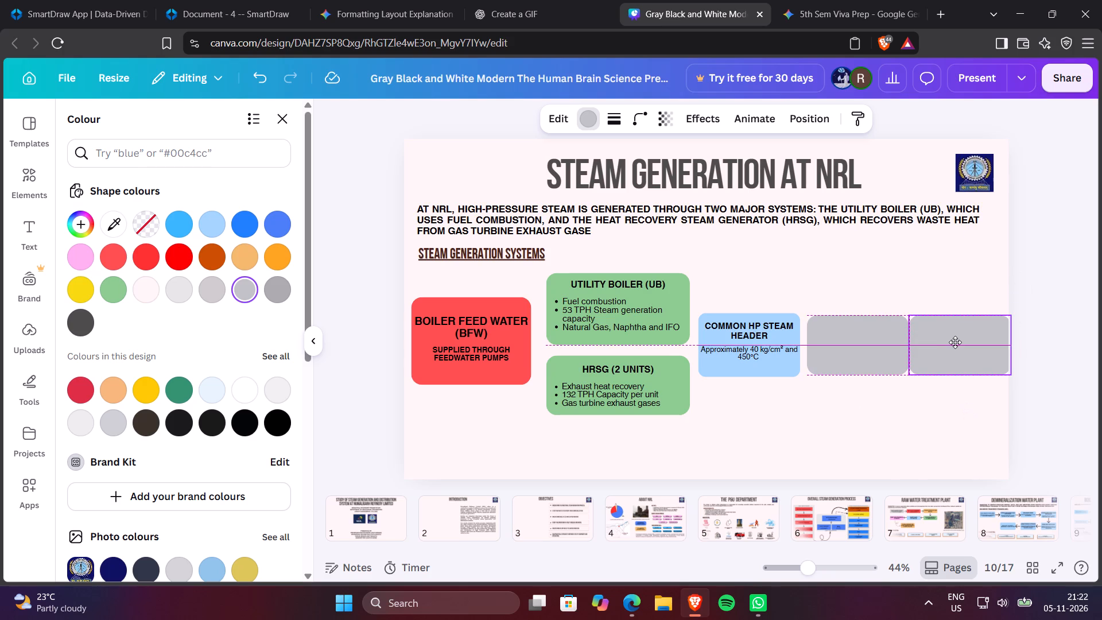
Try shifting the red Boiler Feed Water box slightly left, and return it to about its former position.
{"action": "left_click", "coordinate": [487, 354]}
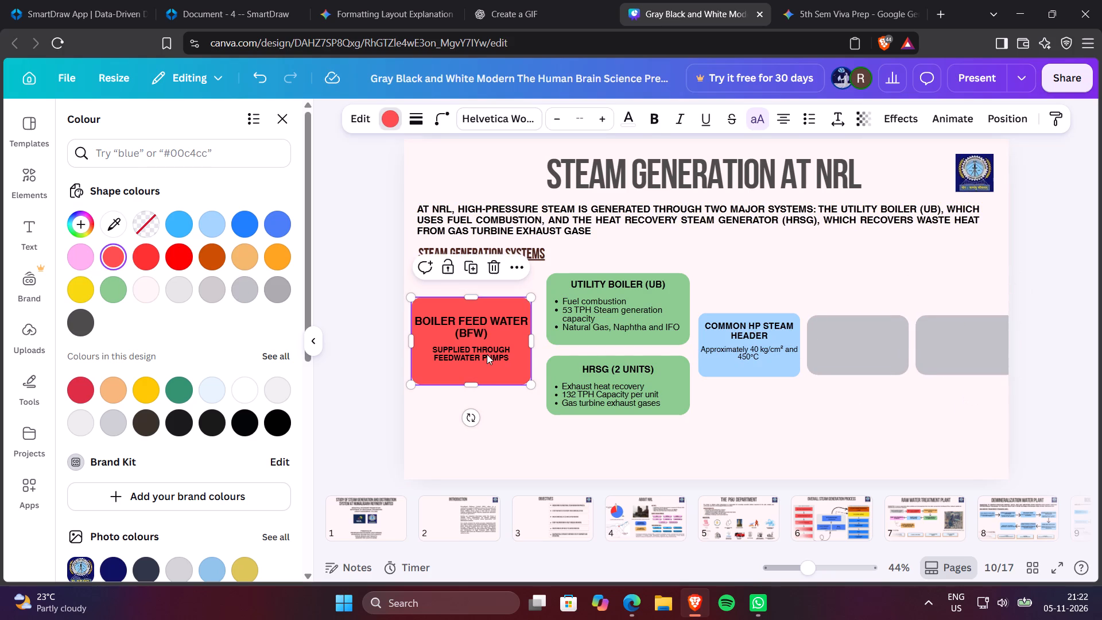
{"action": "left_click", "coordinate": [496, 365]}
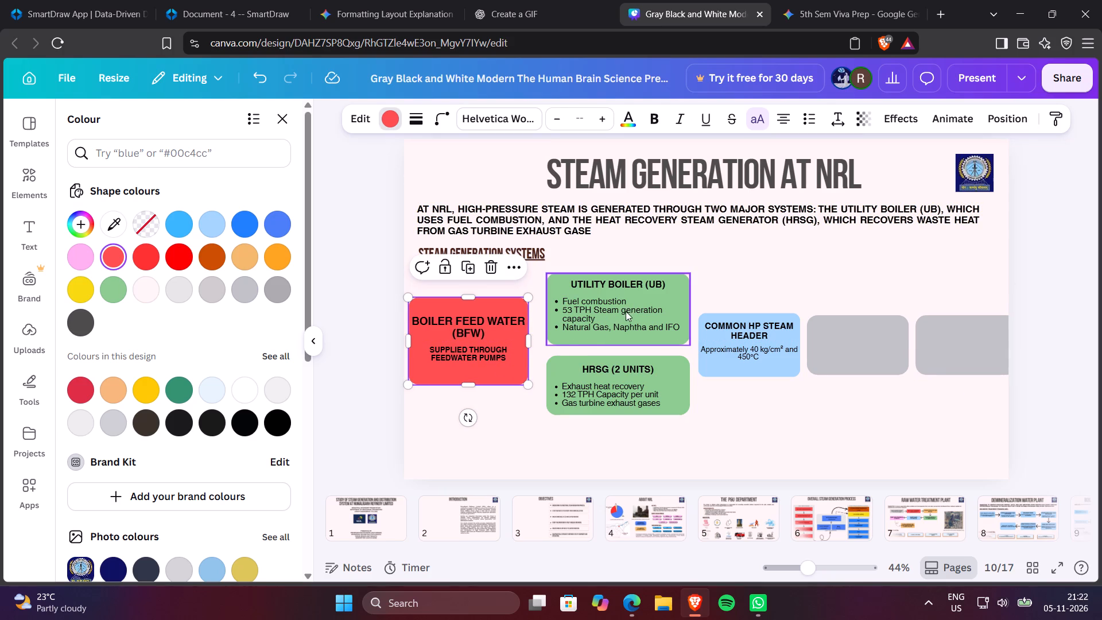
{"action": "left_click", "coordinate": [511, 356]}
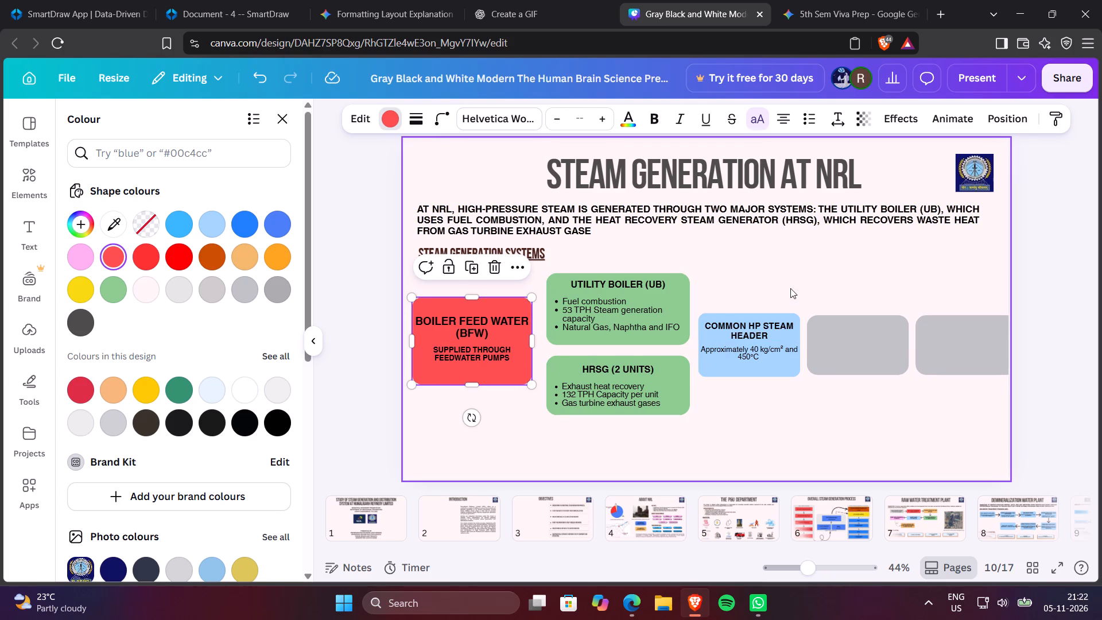
Stack the two empty grey boxes vertically, aligned with each other, to the right of the Common HP Steam Header box.
{"action": "left_click", "coordinate": [785, 275]}
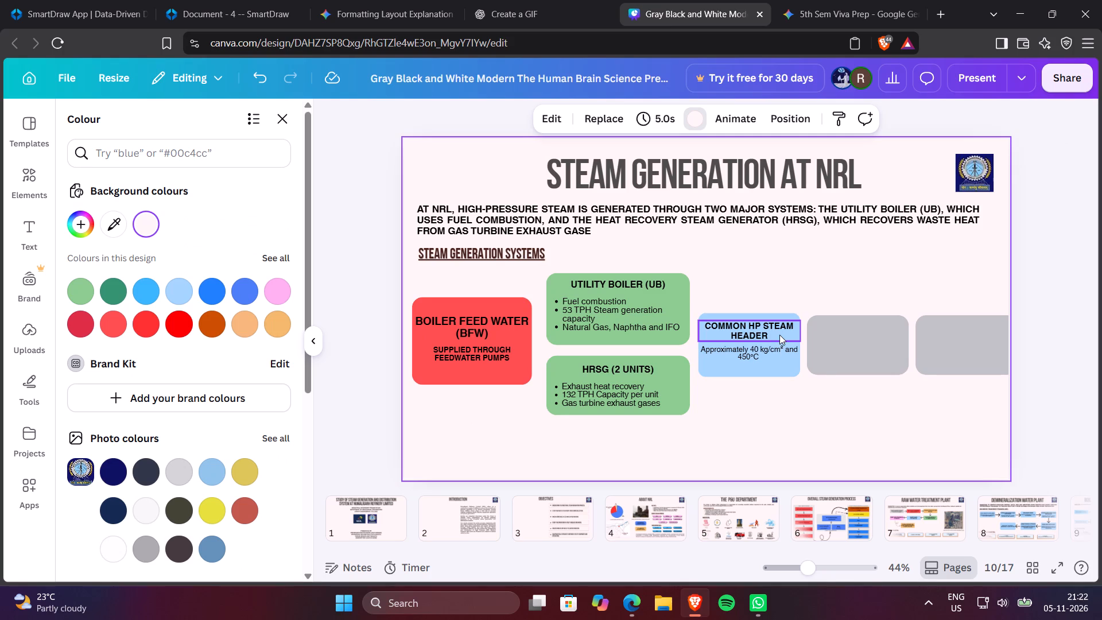
{"action": "left_click", "coordinate": [851, 346]}
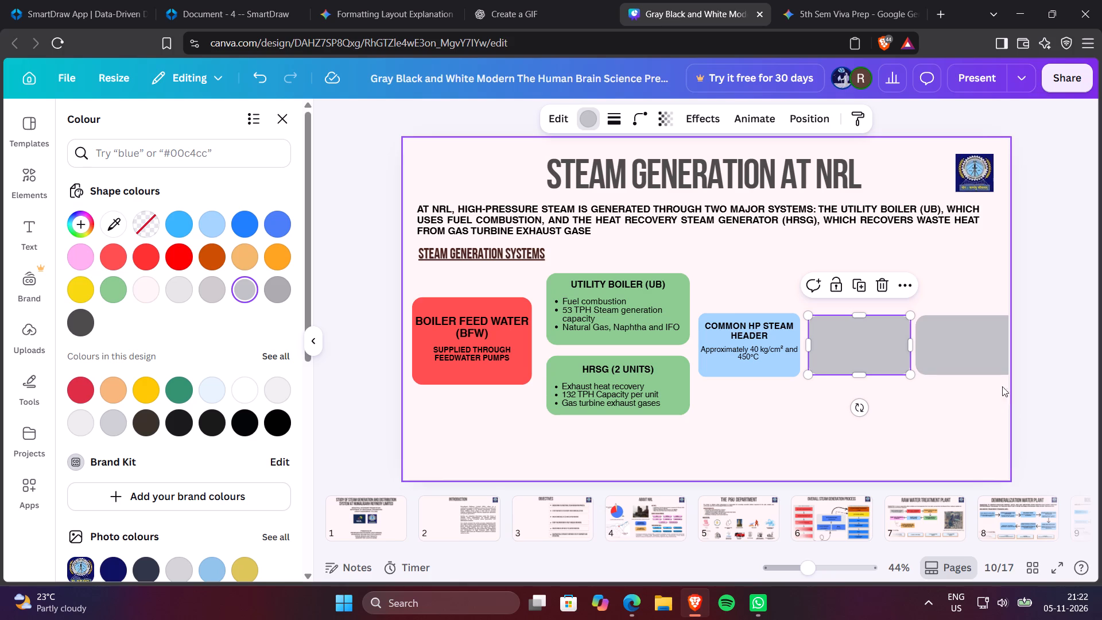
{"action": "left_click", "coordinate": [974, 350]}
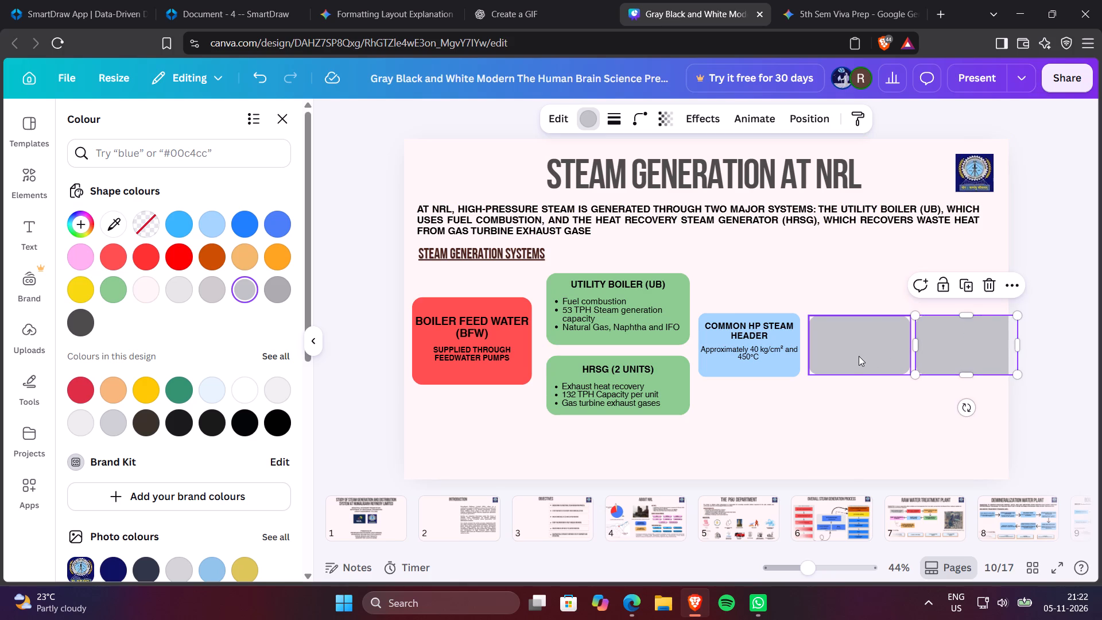
{"action": "left_click_drag", "start_coordinate": [857, 354], "coordinate": [883, 291]}
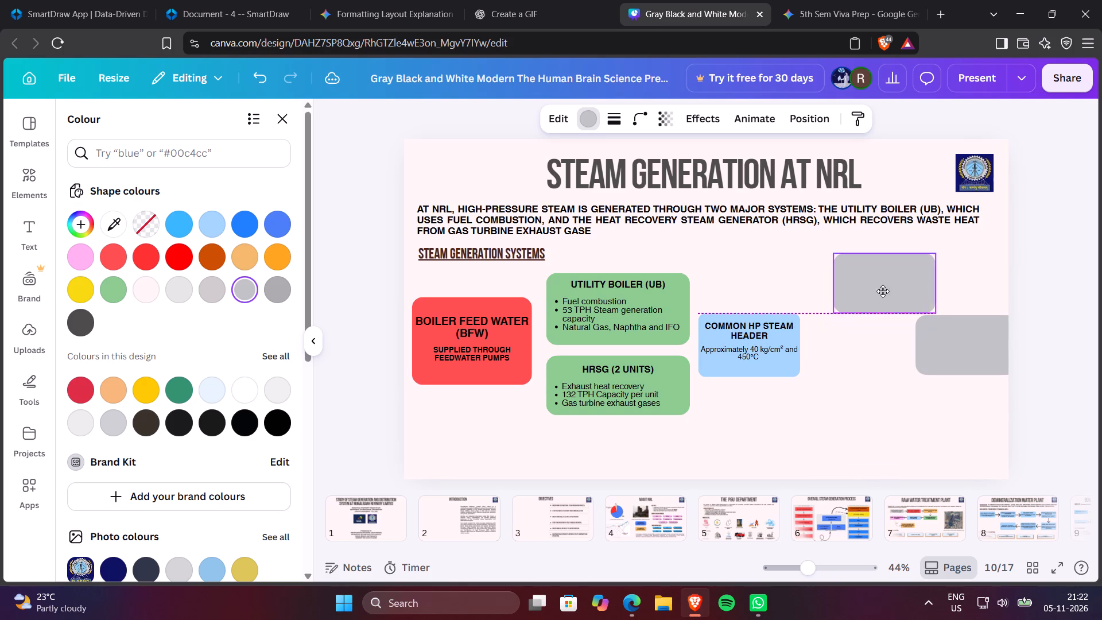
{"action": "left_click_drag", "start_coordinate": [883, 291], "coordinate": [890, 287]}
{"action": "left_click_drag", "start_coordinate": [930, 334], "coordinate": [851, 355]}
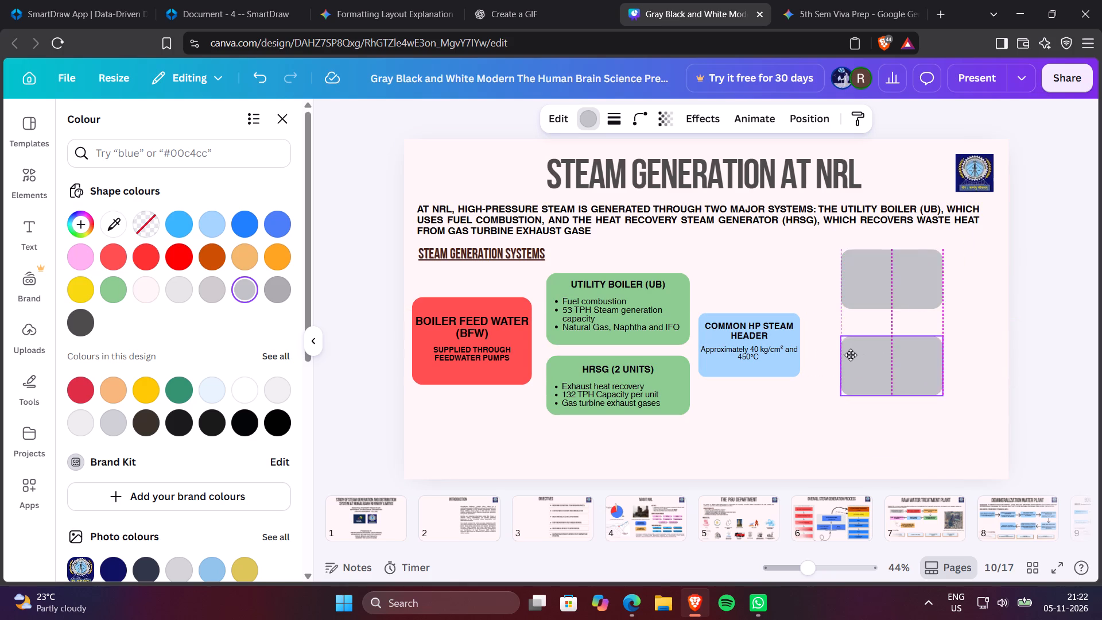
{"action": "left_click_drag", "start_coordinate": [851, 355], "coordinate": [852, 352]}
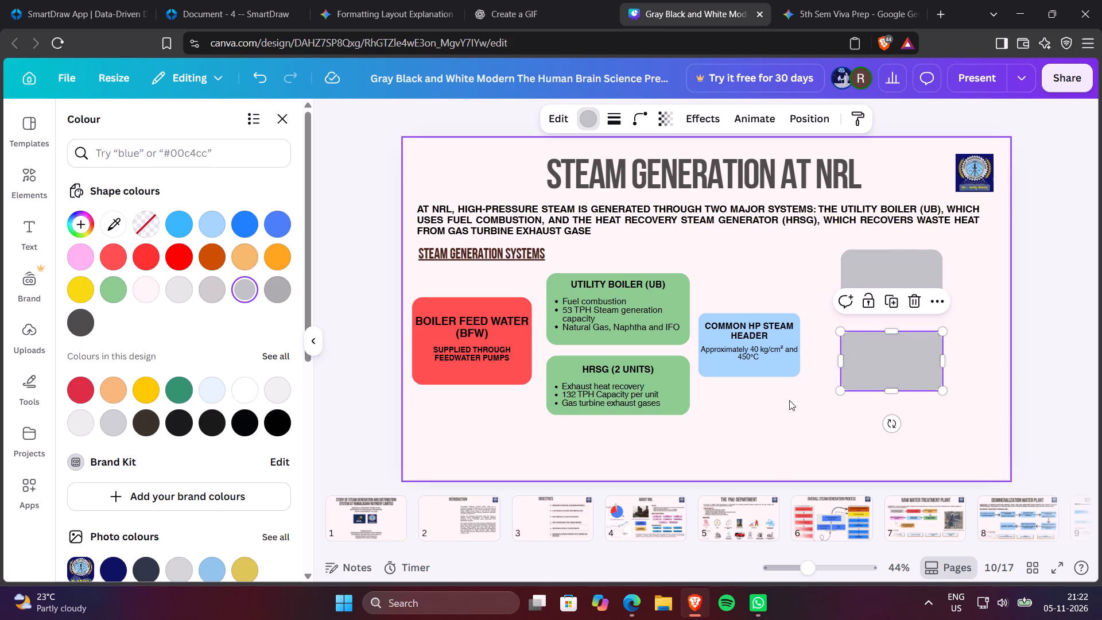
{"action": "scroll", "coordinate": [789, 400], "scroll_direction": "down", "scroll_amount": 1}
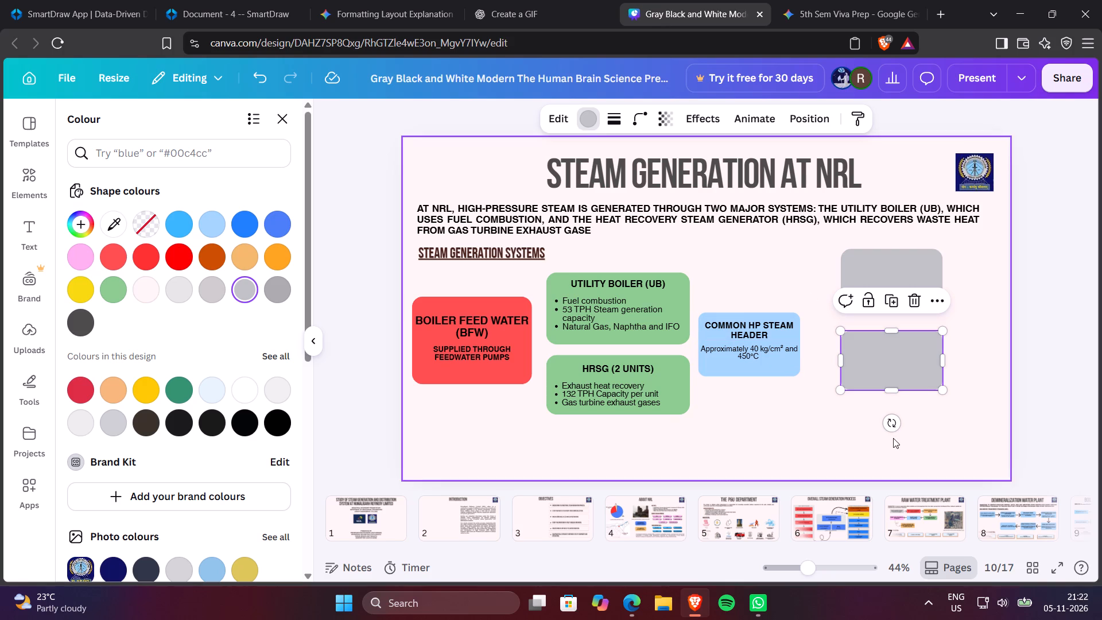
{"action": "left_click", "coordinate": [1052, 371]}
{"action": "left_click", "coordinate": [964, 382]}
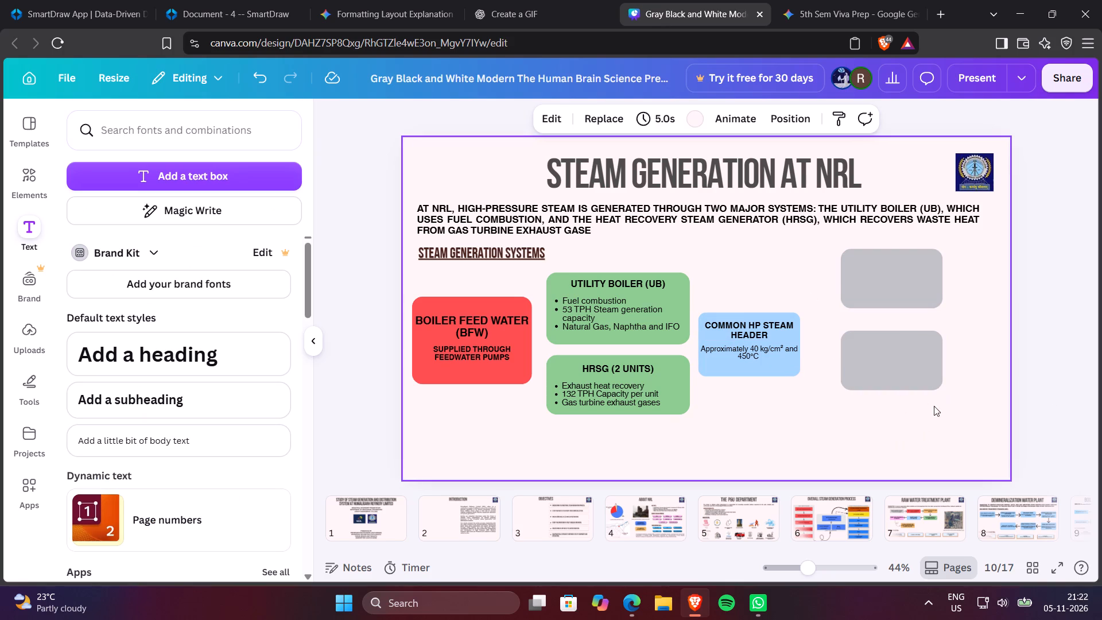
{"action": "left_click", "coordinate": [882, 366]}
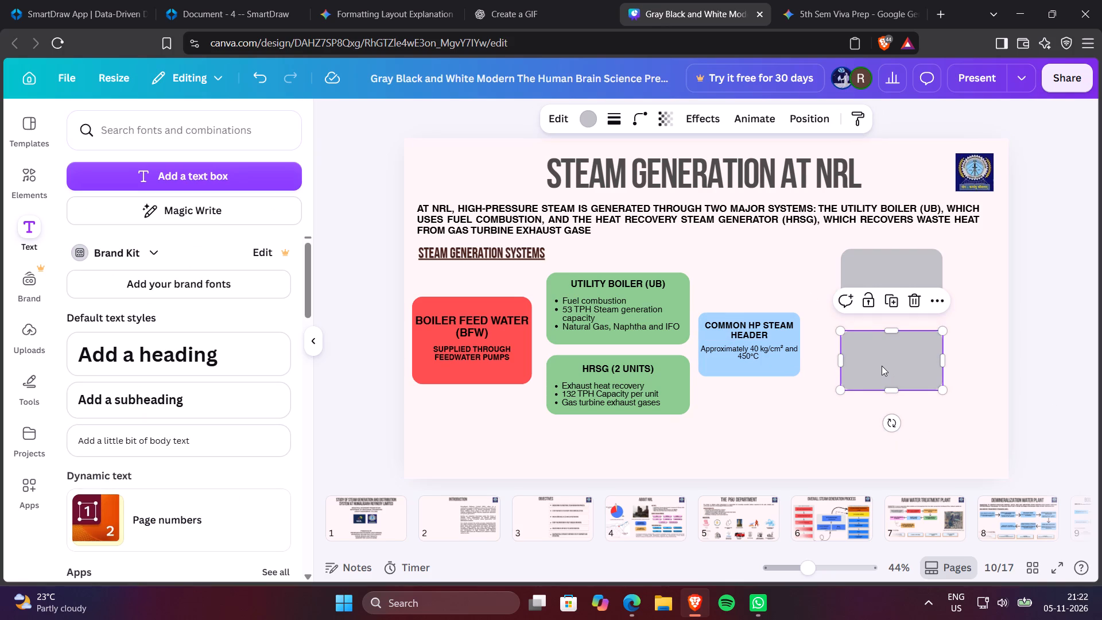
{"action": "left_click", "coordinate": [582, 121]}
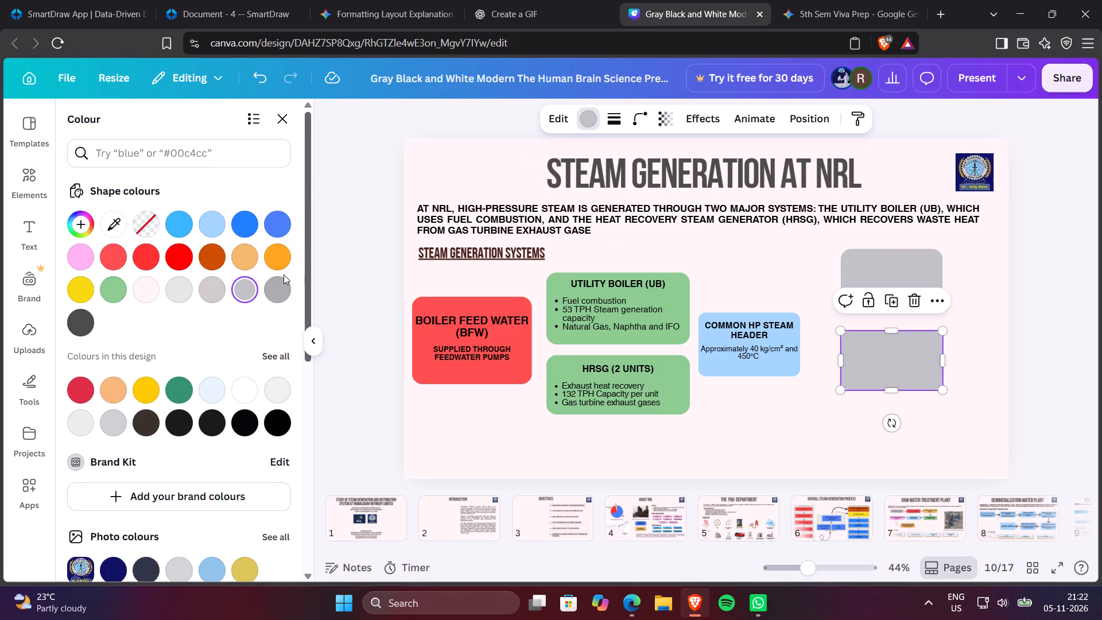
{"action": "left_click", "coordinate": [243, 259]}
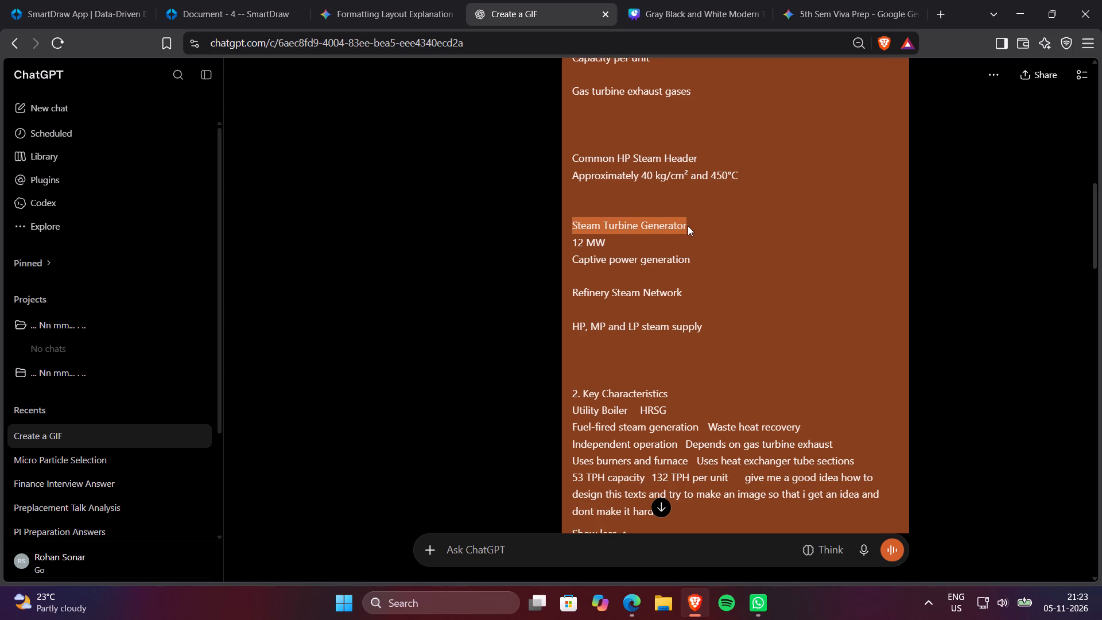
Back in the Canva slide, add a text box centred in the grey box's upper part and paste "Steam Turbine Generator" into it.
{"action": "left_click", "coordinate": [702, 0]}
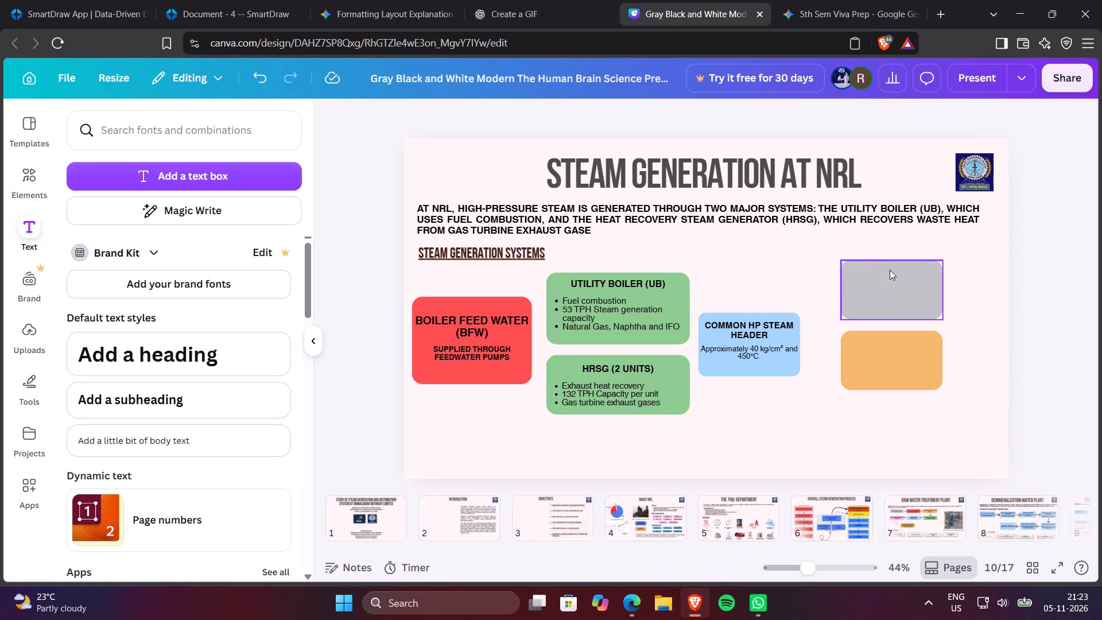
{"action": "left_click", "coordinate": [890, 270]}
{"action": "left_click", "coordinate": [240, 178]}
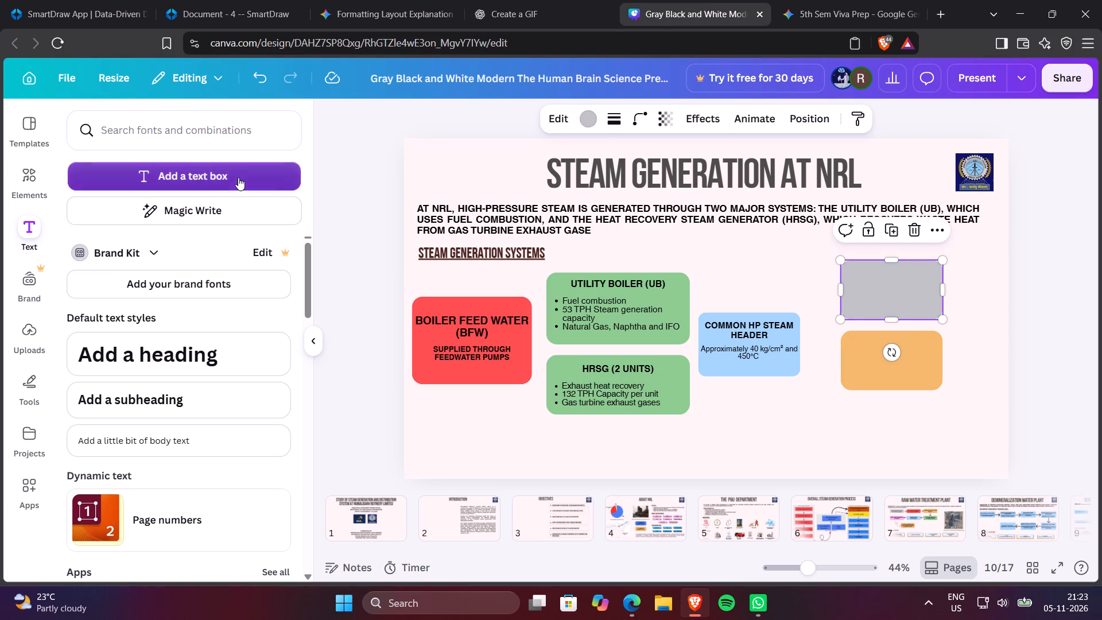
{"action": "left_click_drag", "start_coordinate": [894, 328], "coordinate": [893, 317]}
{"action": "left_click", "coordinate": [895, 327]}
{"action": "left_click", "coordinate": [896, 321]}
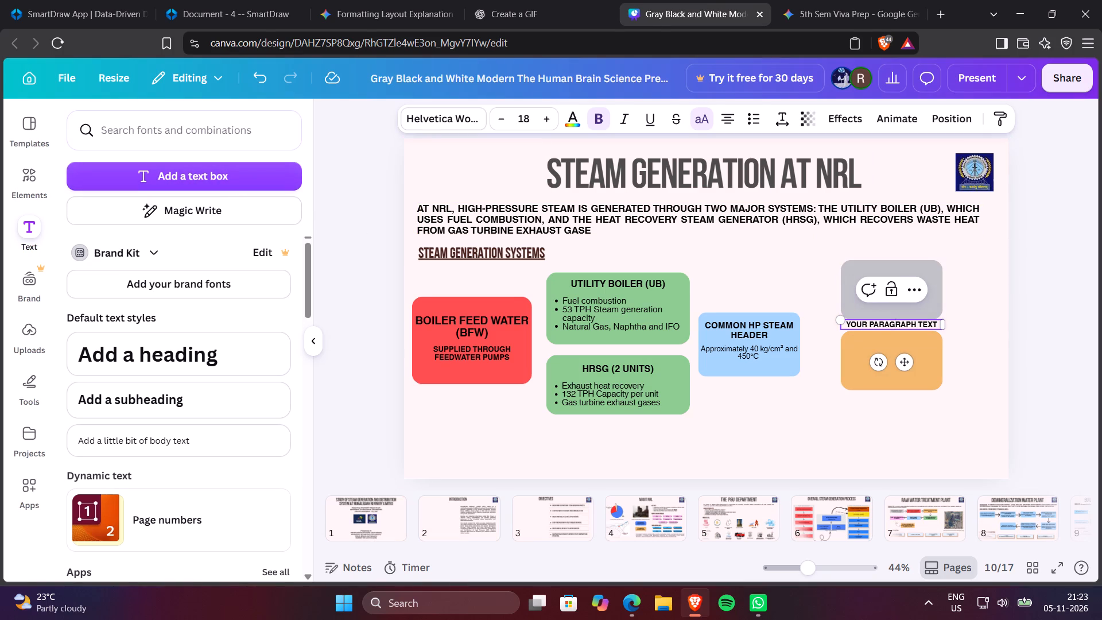
{"action": "left_click_drag", "start_coordinate": [894, 319], "coordinate": [895, 270]}
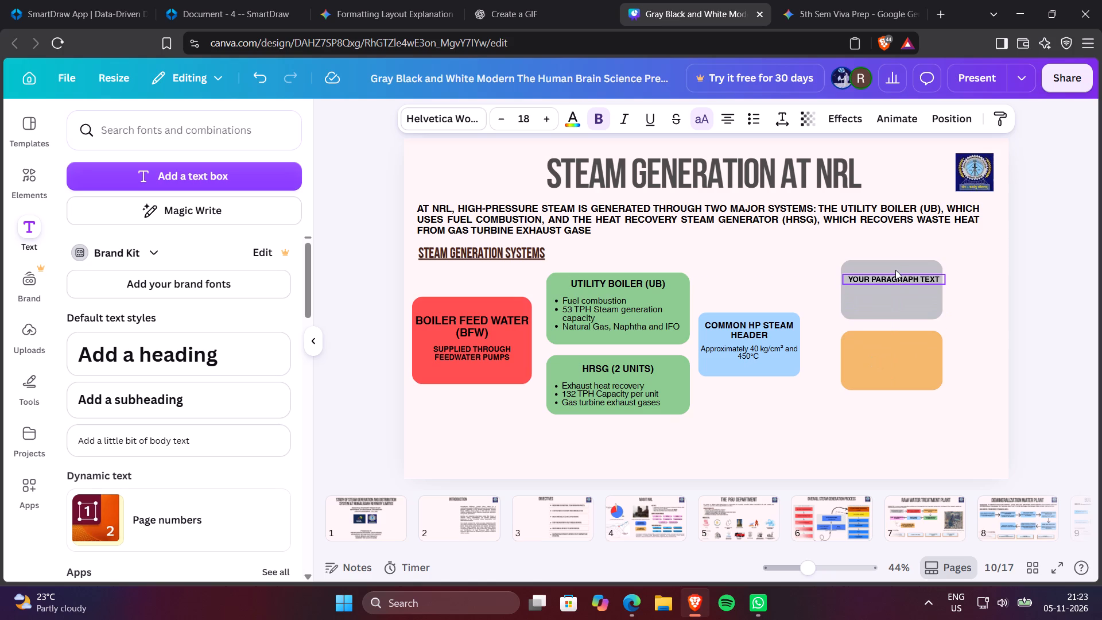
{"action": "left_click_drag", "start_coordinate": [895, 270], "coordinate": [894, 272]}
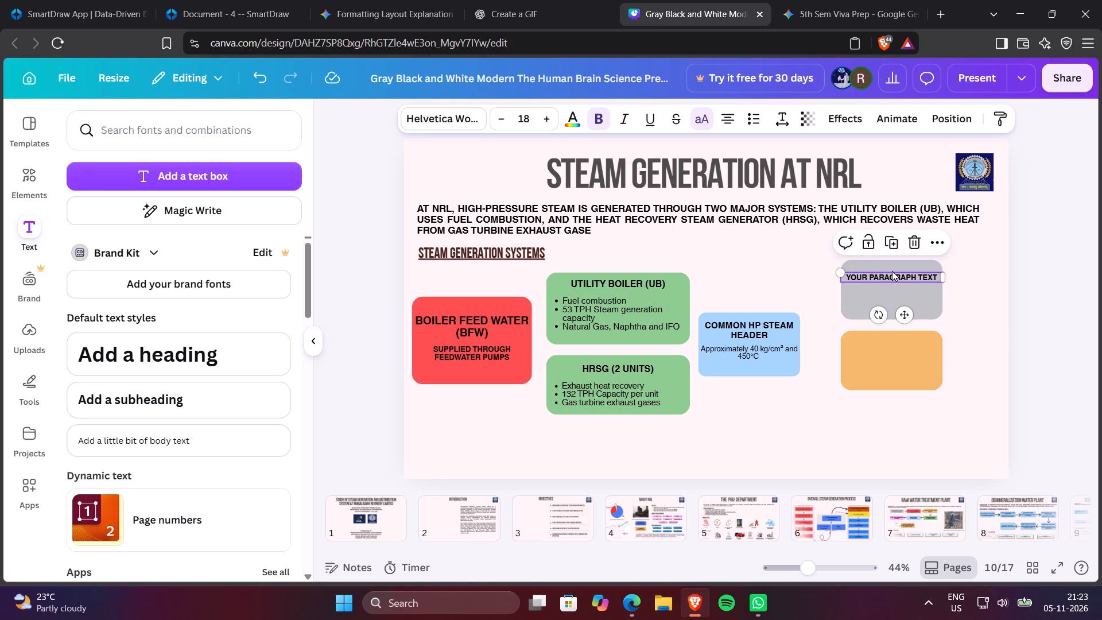
{"action": "double_click", "coordinate": [886, 276]}
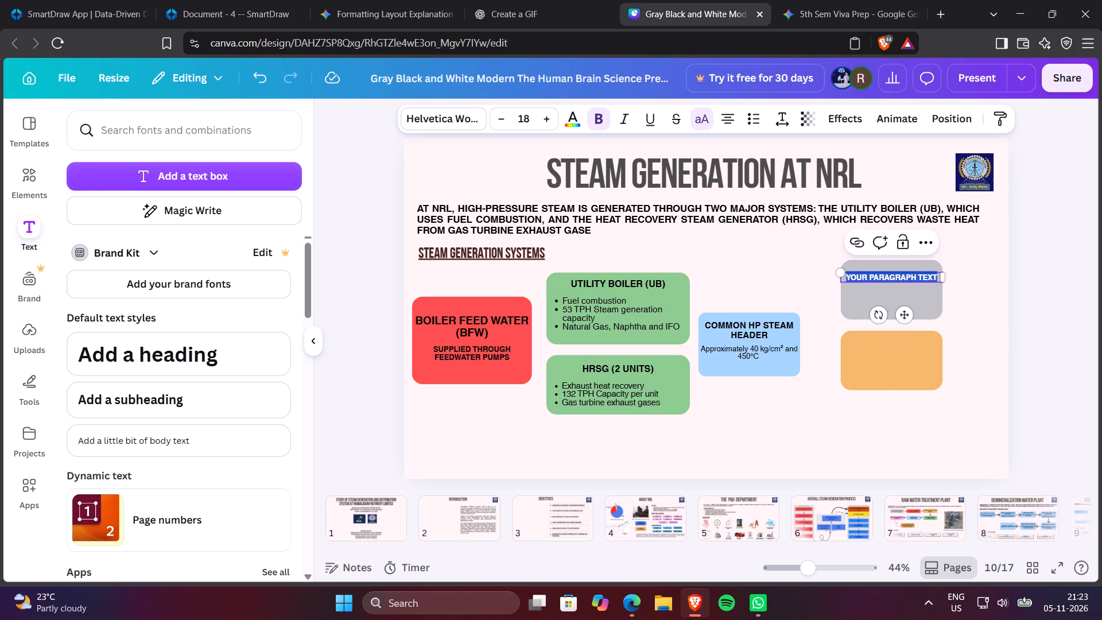
{"action": "key", "text": "ctrl+v"}
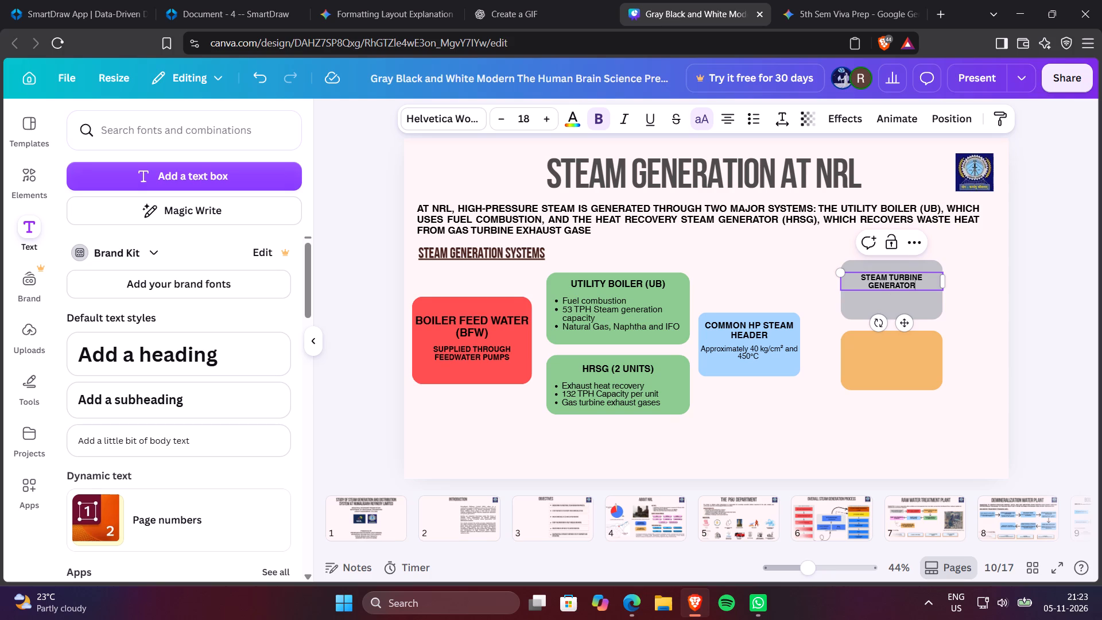
Nudge the Steam Turbine Generator label slightly up within the grey box.
{"action": "left_click", "coordinate": [891, 272]}
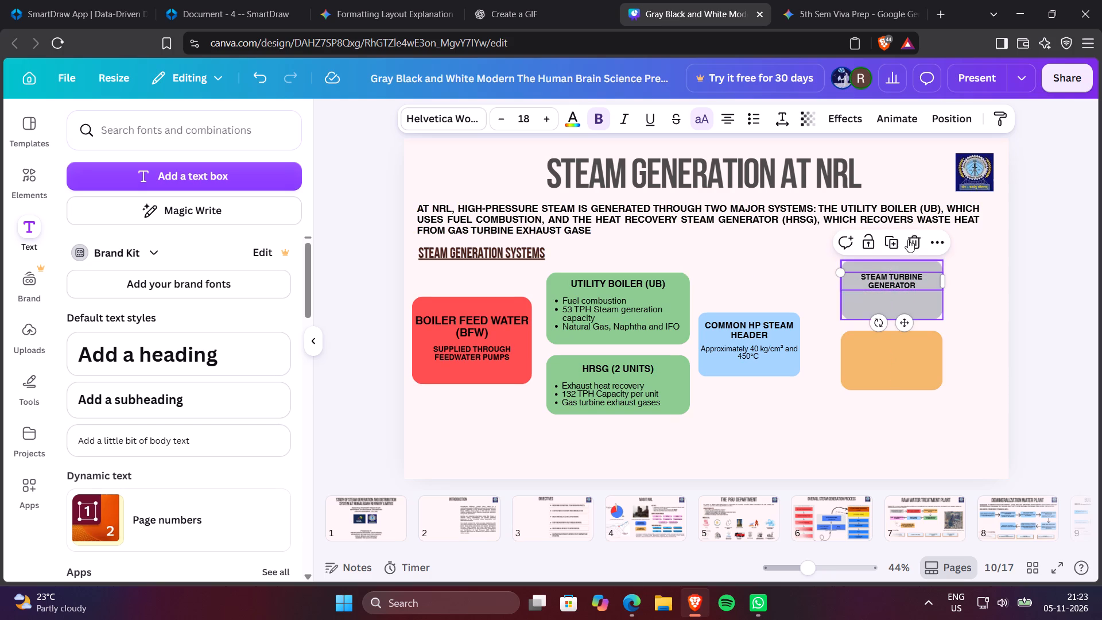
{"action": "left_click", "coordinate": [978, 269]}
{"action": "left_click", "coordinate": [902, 277]}
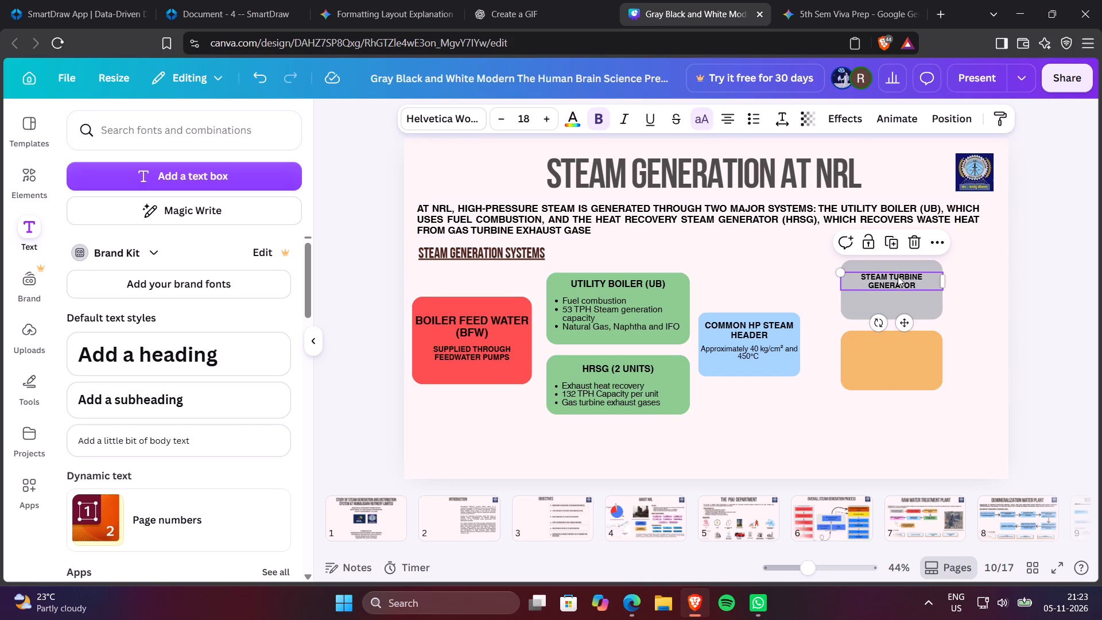
{"action": "key", "text": "Up"}
{"action": "key", "text": "Up"}
{"action": "key", "text": "Up"}
{"action": "key", "text": "Up"}
{"action": "key", "text": "Up"}
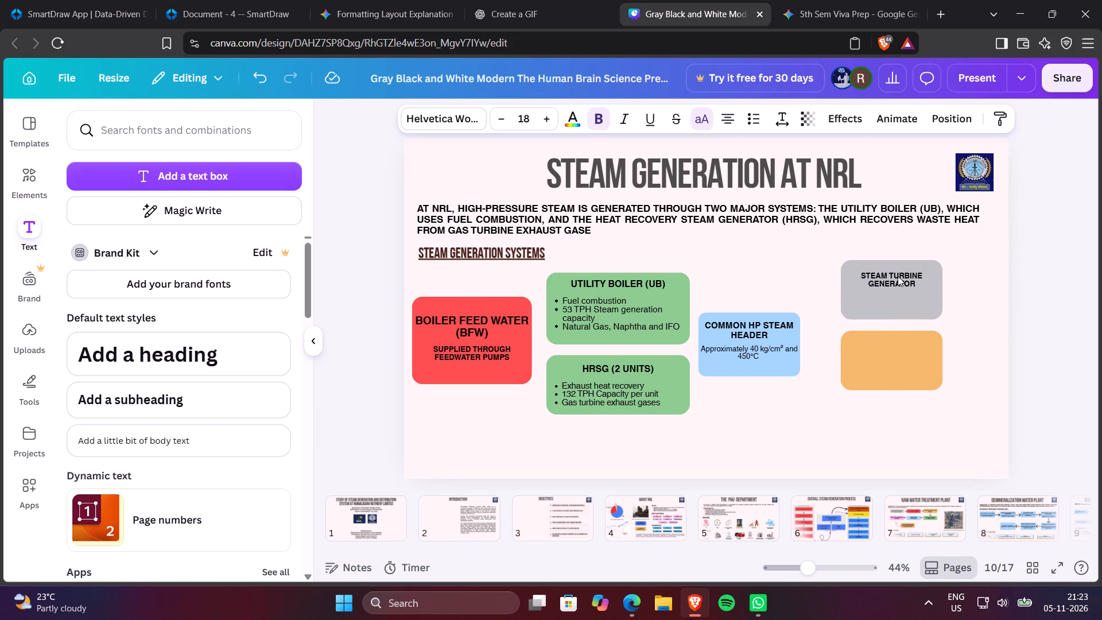
{"action": "key", "text": "Up"}
{"action": "key", "text": "Up"}
{"action": "key", "text": "Up"}
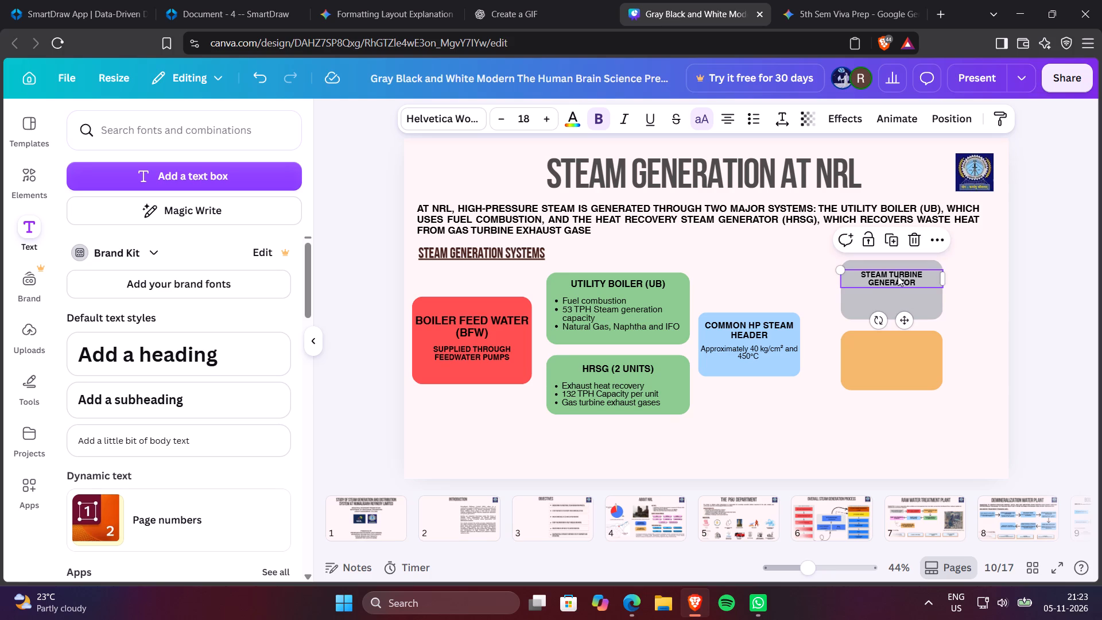
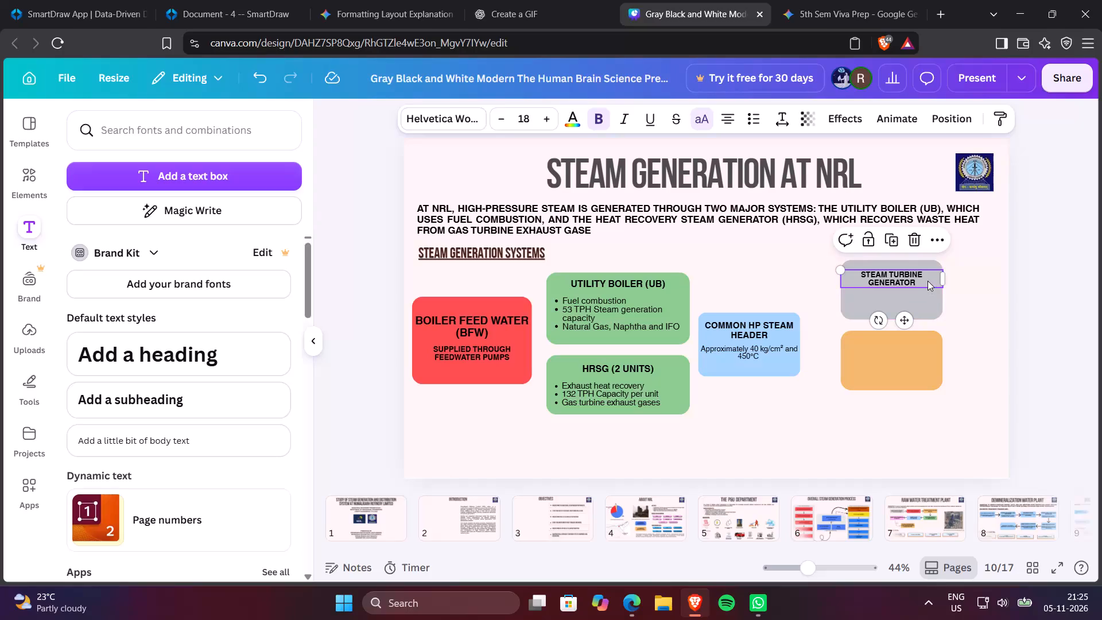
{"action": "left_click", "coordinate": [928, 281]}
{"action": "right_click", "coordinate": [928, 281]}
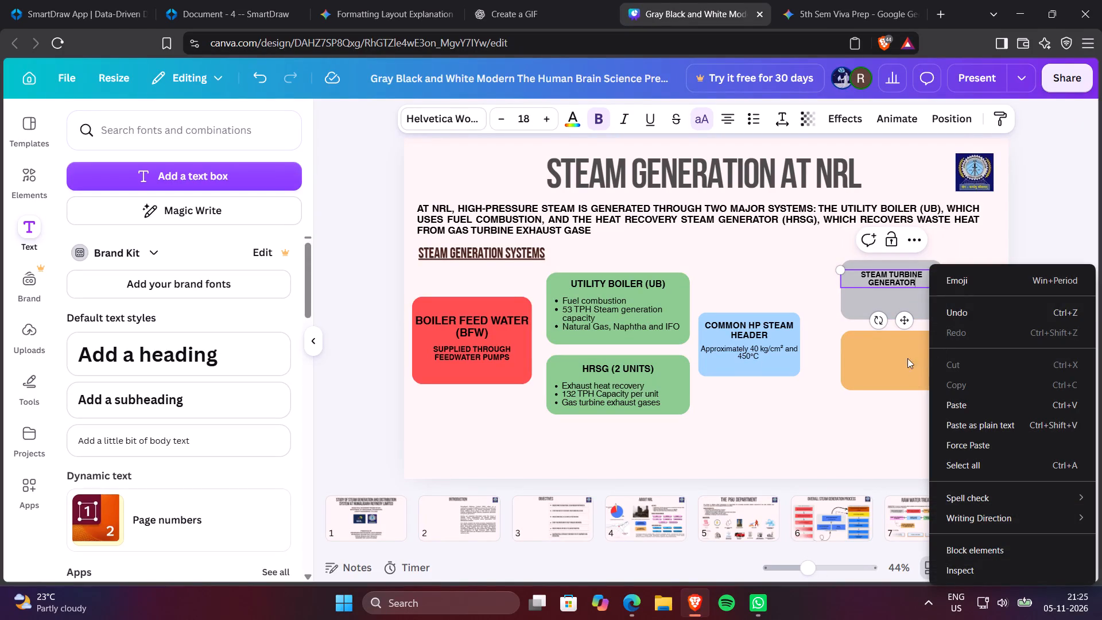
{"action": "left_click", "coordinate": [860, 304]}
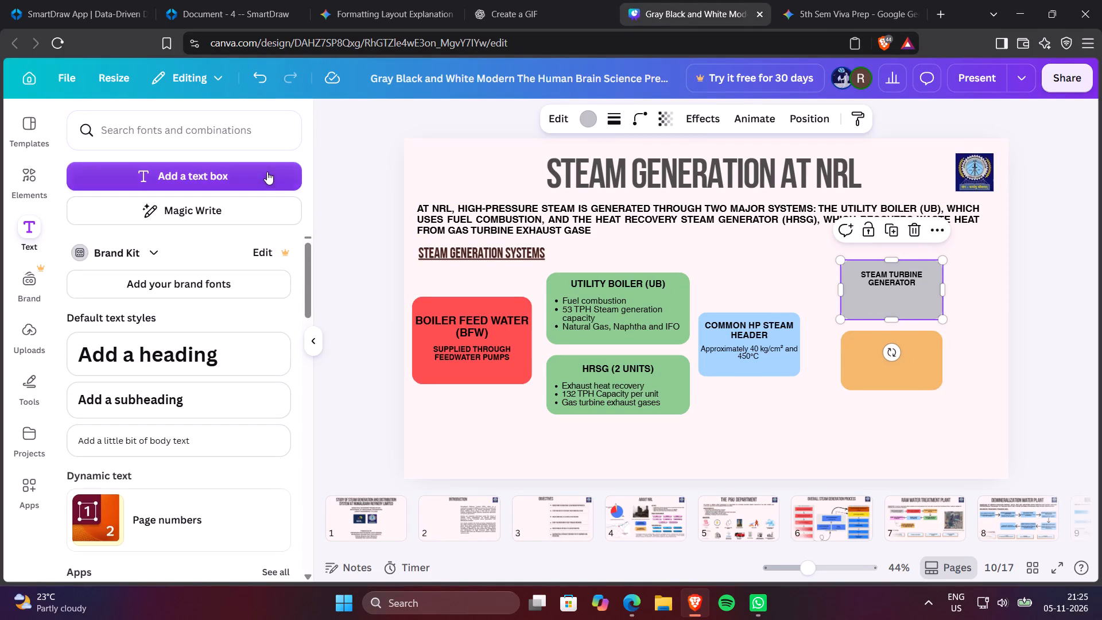
{"action": "left_click", "coordinate": [263, 175]}
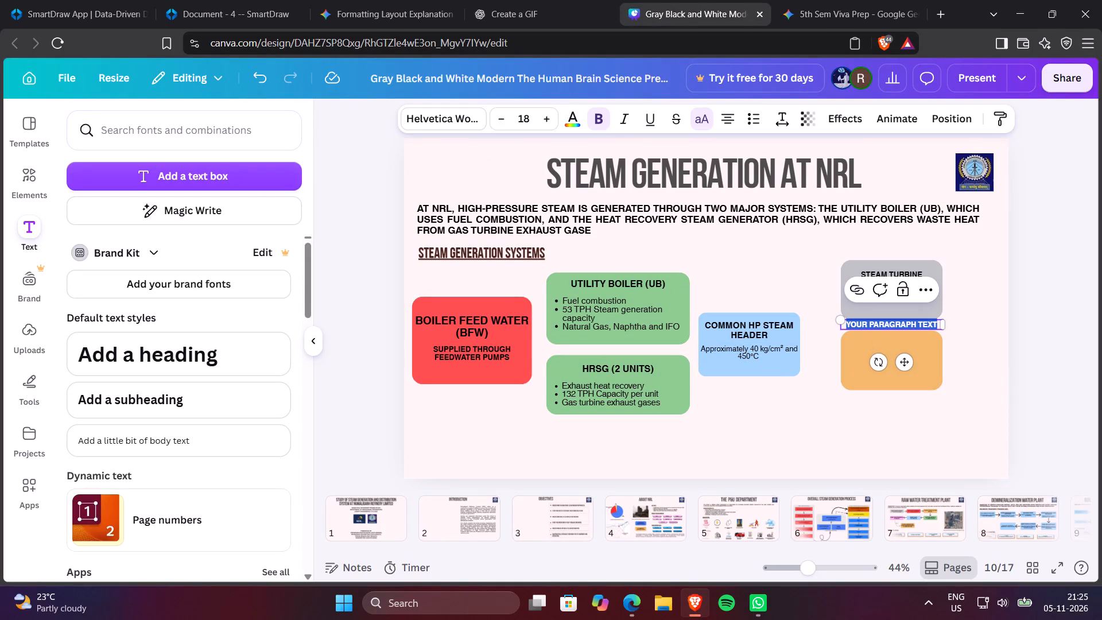
{"action": "left_click", "coordinate": [875, 325]}
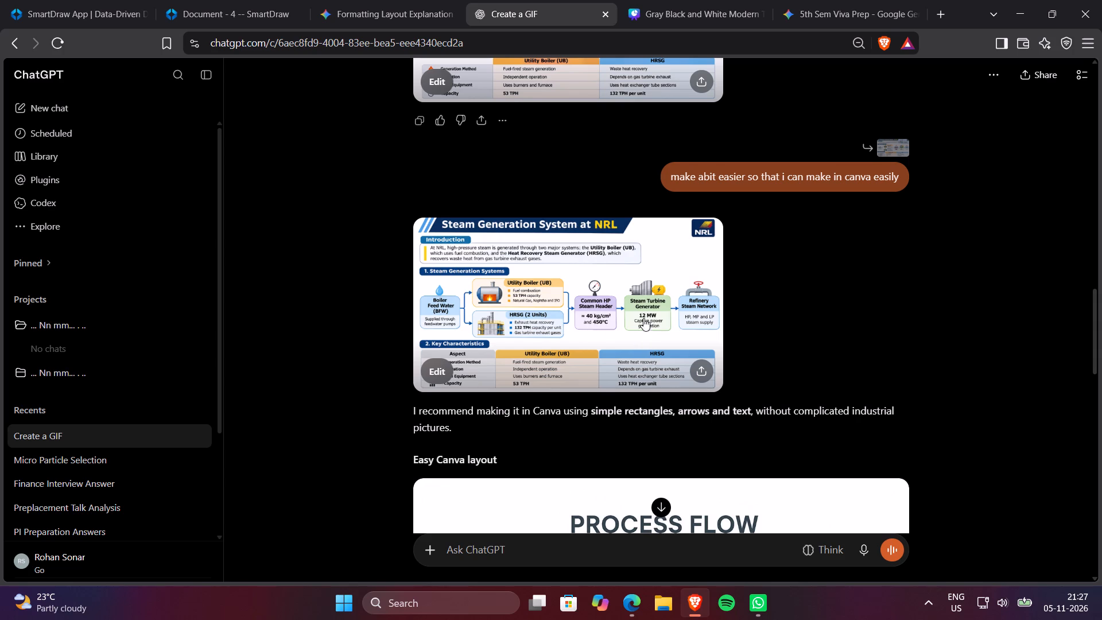
Back in the Canva slide, replace the orange box's placeholder text with the copied "HP, MP and LP steam supply".
{"action": "left_click", "coordinate": [705, 16]}
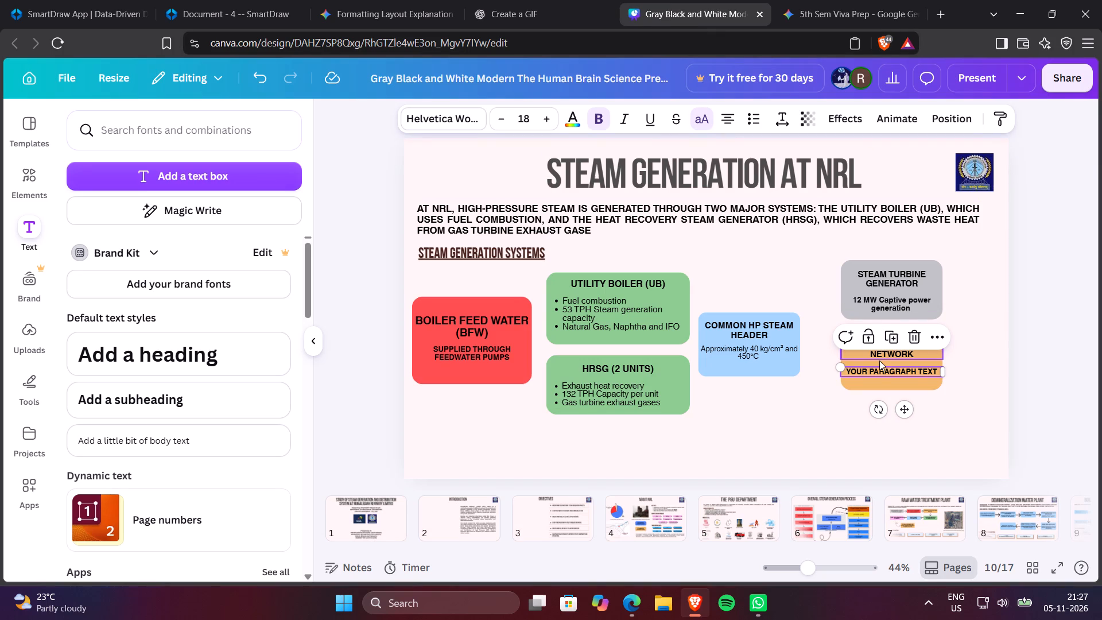
{"action": "double_click", "coordinate": [879, 370]}
{"action": "key", "text": "ctrl+v"}
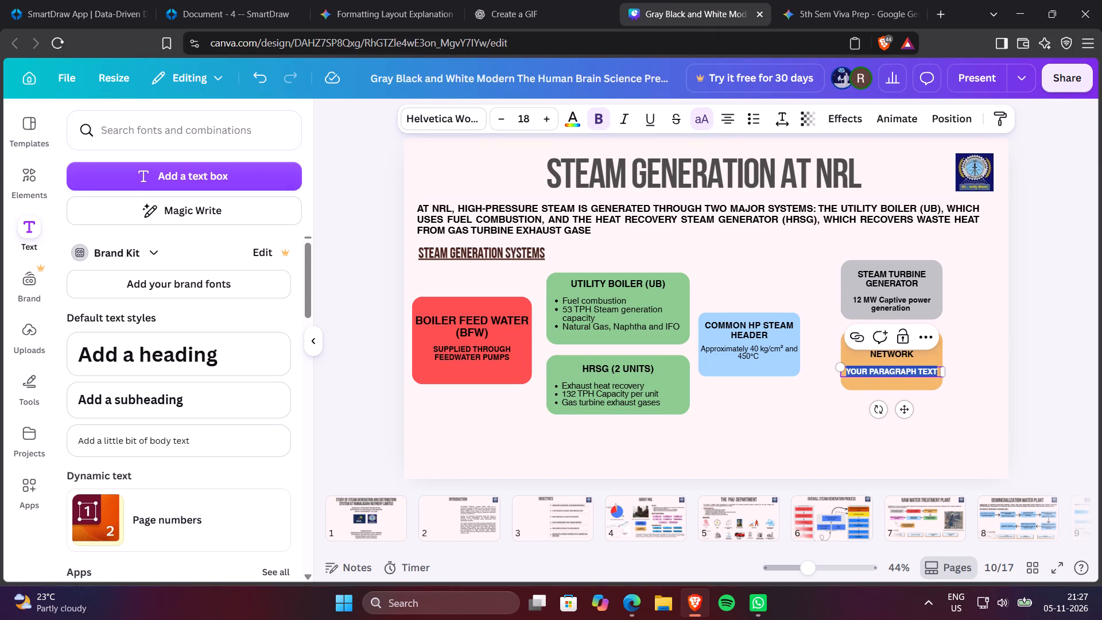
Remove the uppercase and bold formatting from the "HP, MP and LP steam supply" text in the orange box.
{"action": "left_click", "coordinate": [604, 124]}
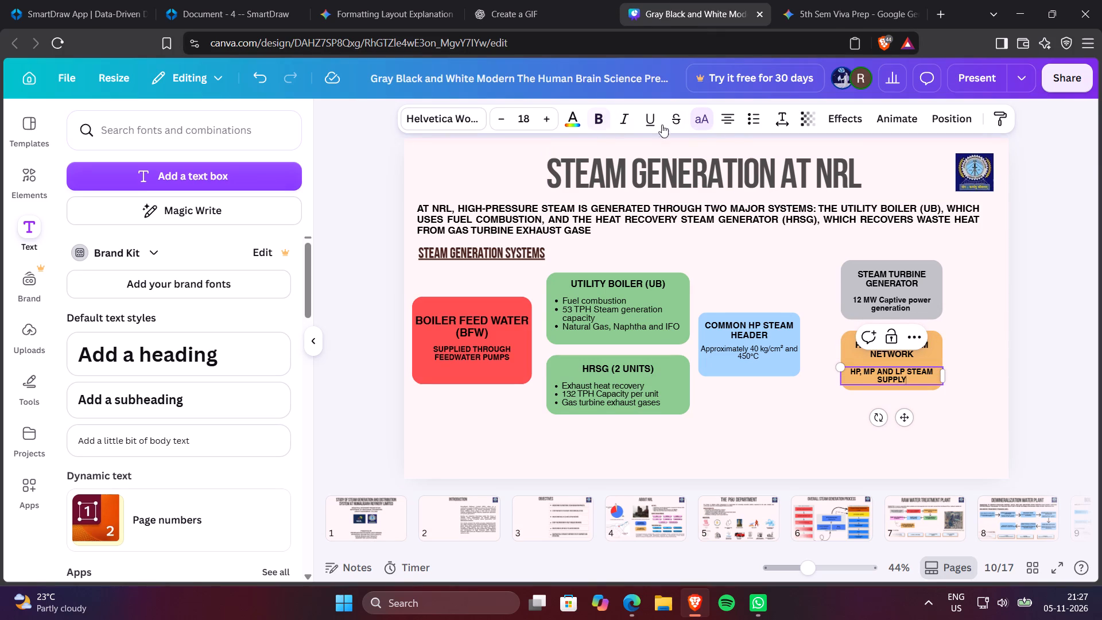
{"action": "left_click", "coordinate": [708, 126]}
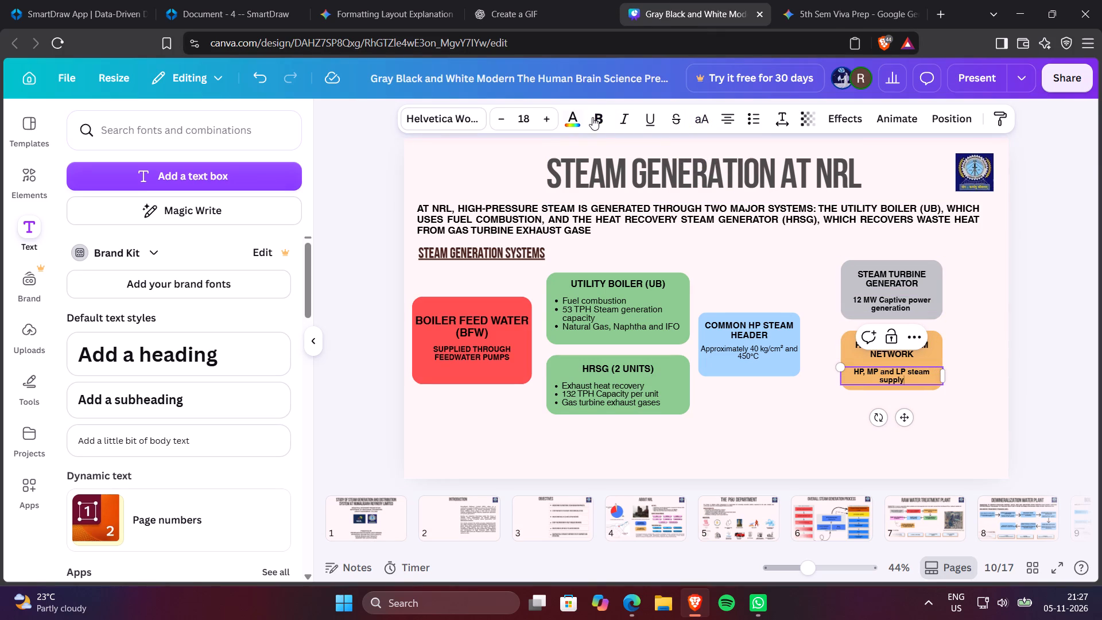
{"action": "left_click", "coordinate": [598, 119]}
{"action": "left_click", "coordinate": [599, 120]}
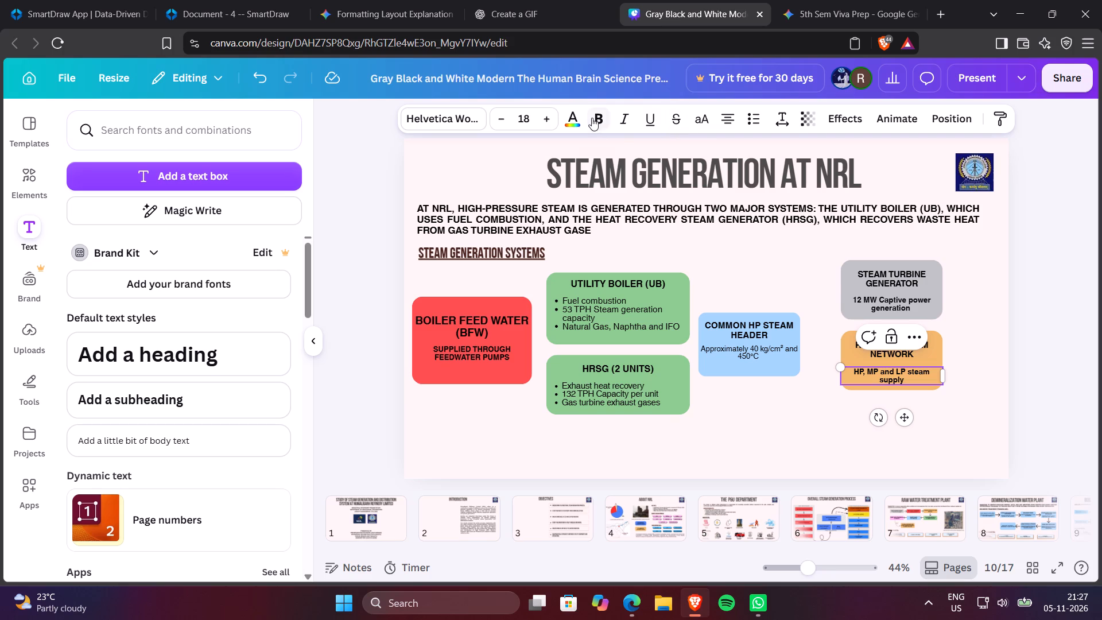
{"action": "left_click", "coordinate": [592, 118]}
{"action": "triple_click", "coordinate": [885, 379]}
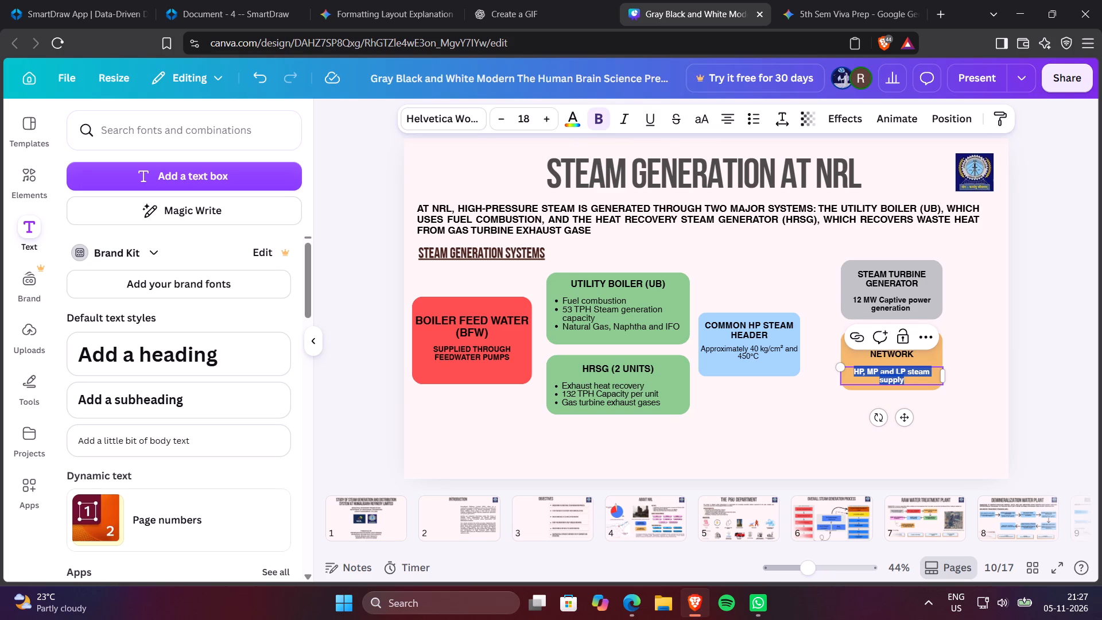
{"action": "left_click", "coordinate": [600, 118]}
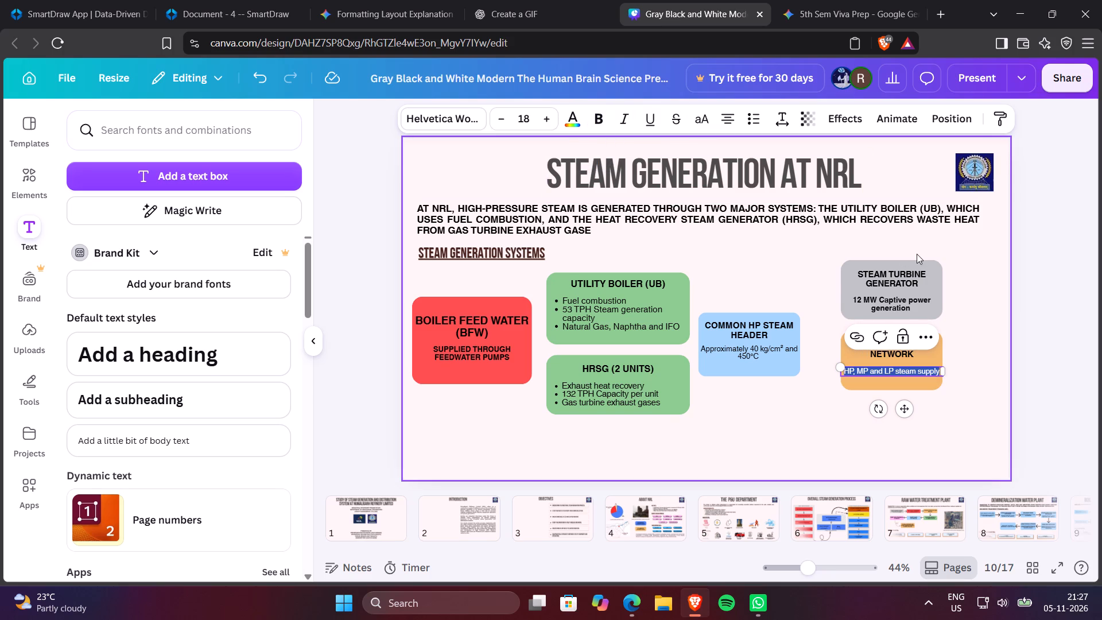
{"action": "left_click", "coordinate": [980, 278]}
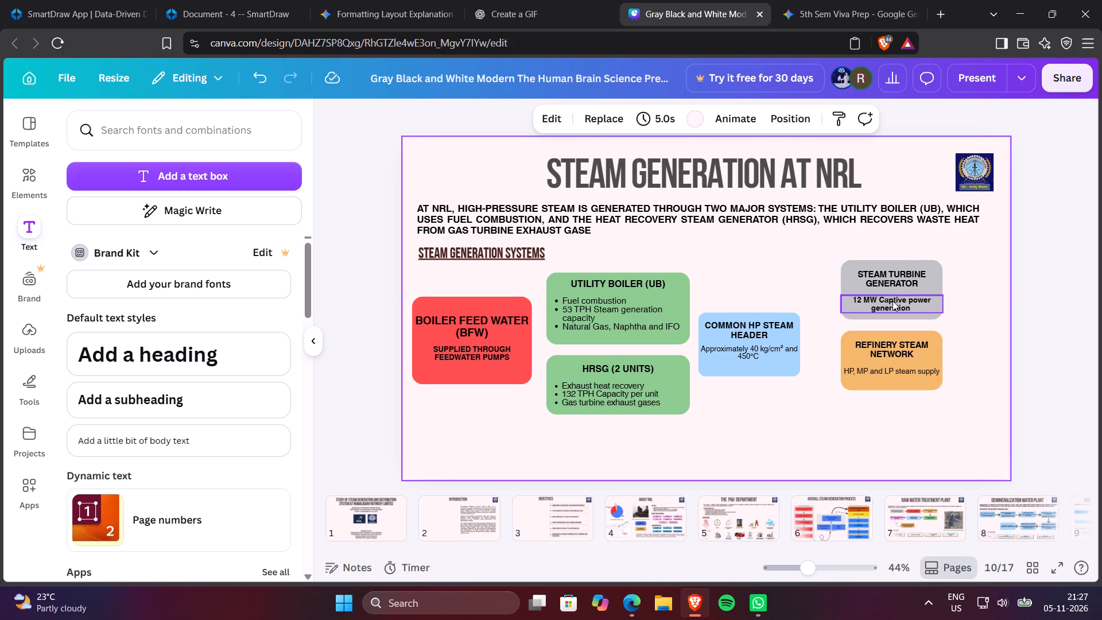
Remove the bold formatting from the "12 MW Captive power generation" text in the grey box.
{"action": "double_click", "coordinate": [893, 301]}
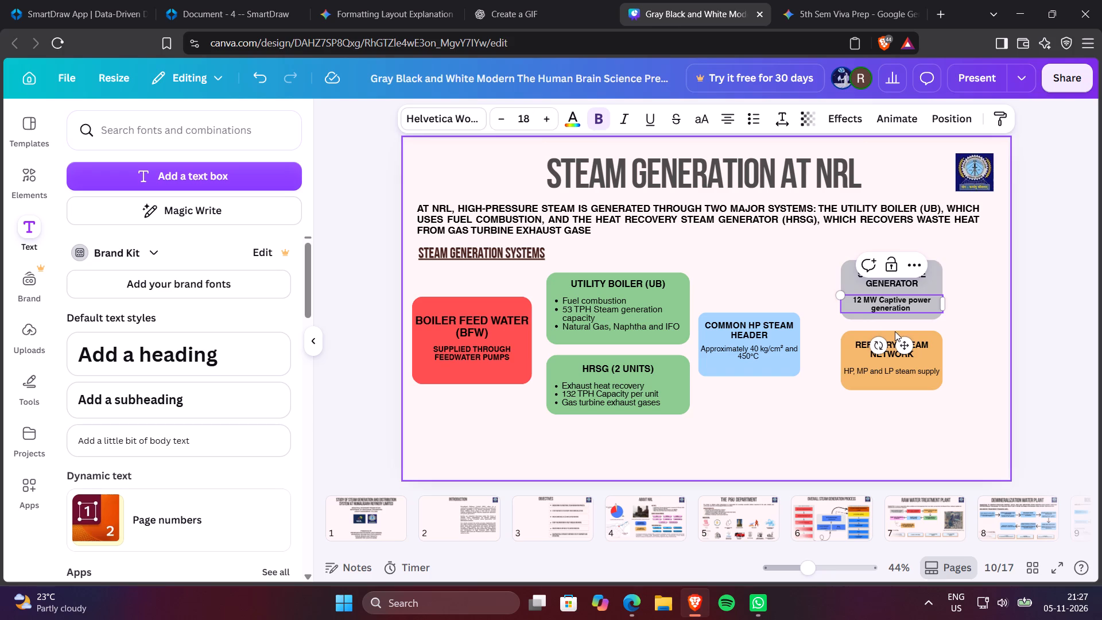
{"action": "left_click", "coordinate": [596, 115]}
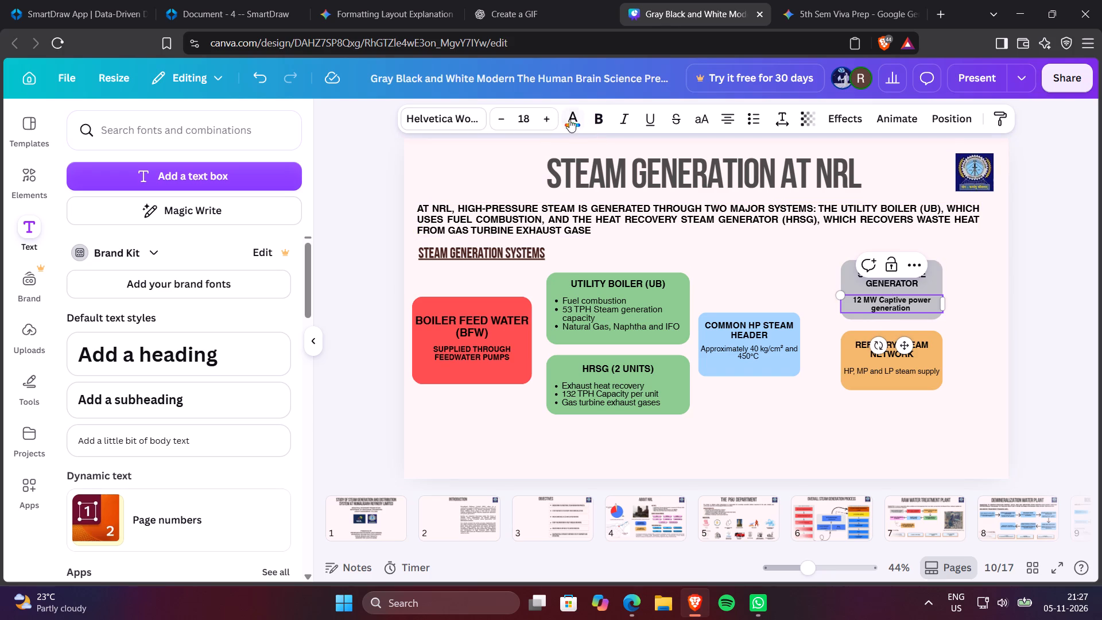
{"action": "left_click", "coordinate": [594, 112]}
{"action": "triple_click", "coordinate": [870, 299]}
{"action": "left_click", "coordinate": [598, 115]}
{"action": "left_click", "coordinate": [989, 253]}
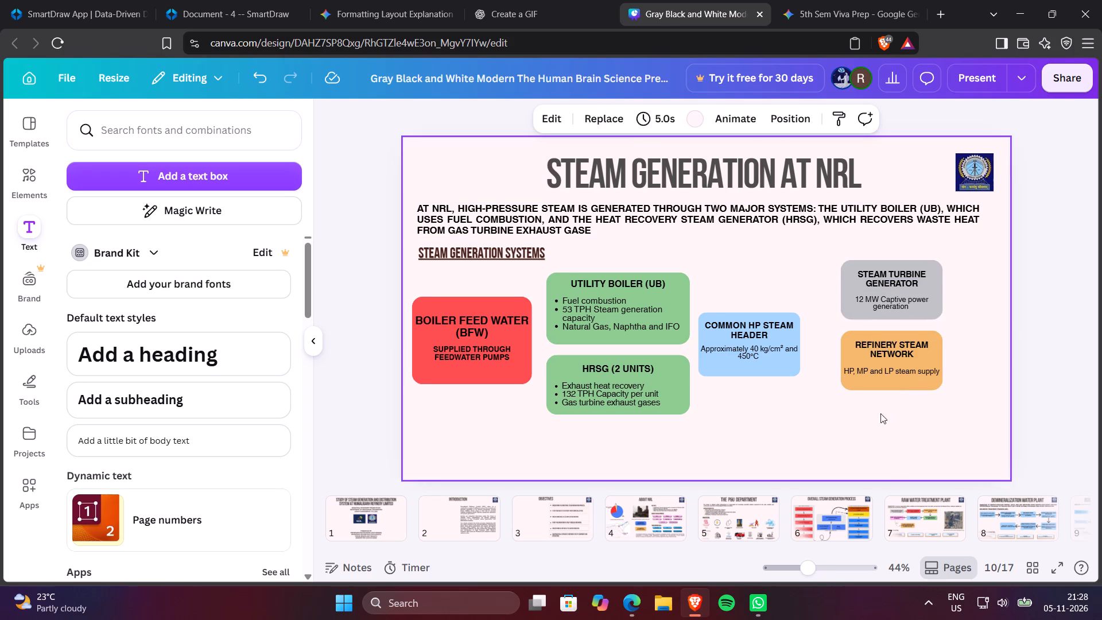
{"action": "left_click", "coordinate": [770, 361]}
{"action": "left_click", "coordinate": [793, 391]}
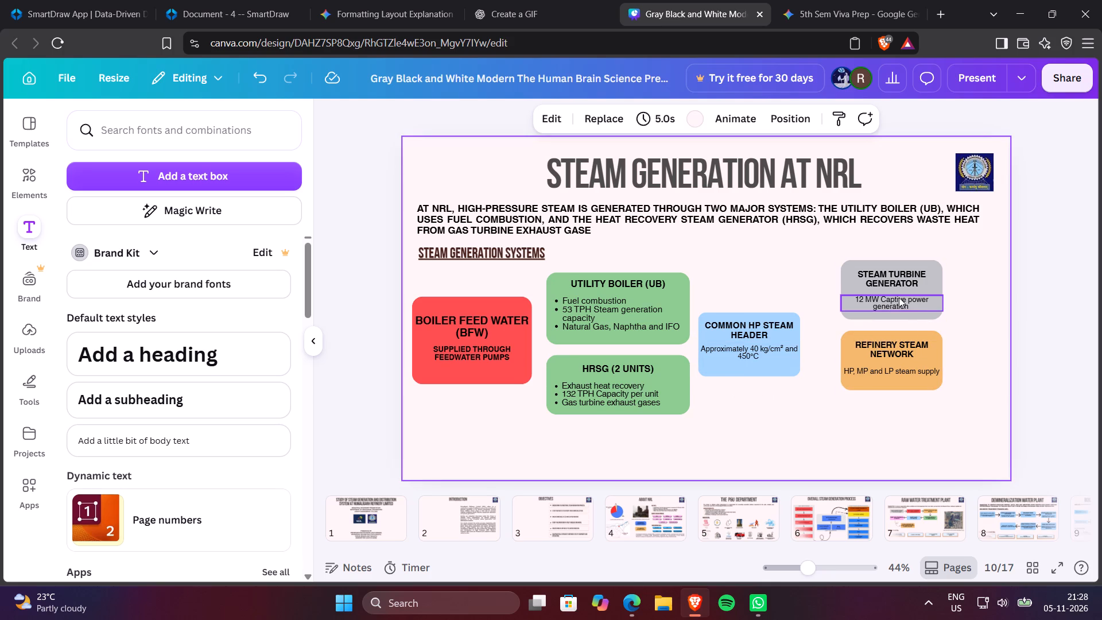
Shrink the grey Steam Turbine Generator box slightly and recentre it behind its two text lines.
{"action": "left_click", "coordinate": [932, 288]}
{"action": "left_click", "coordinate": [931, 304]}
{"action": "left_click", "coordinate": [929, 287]}
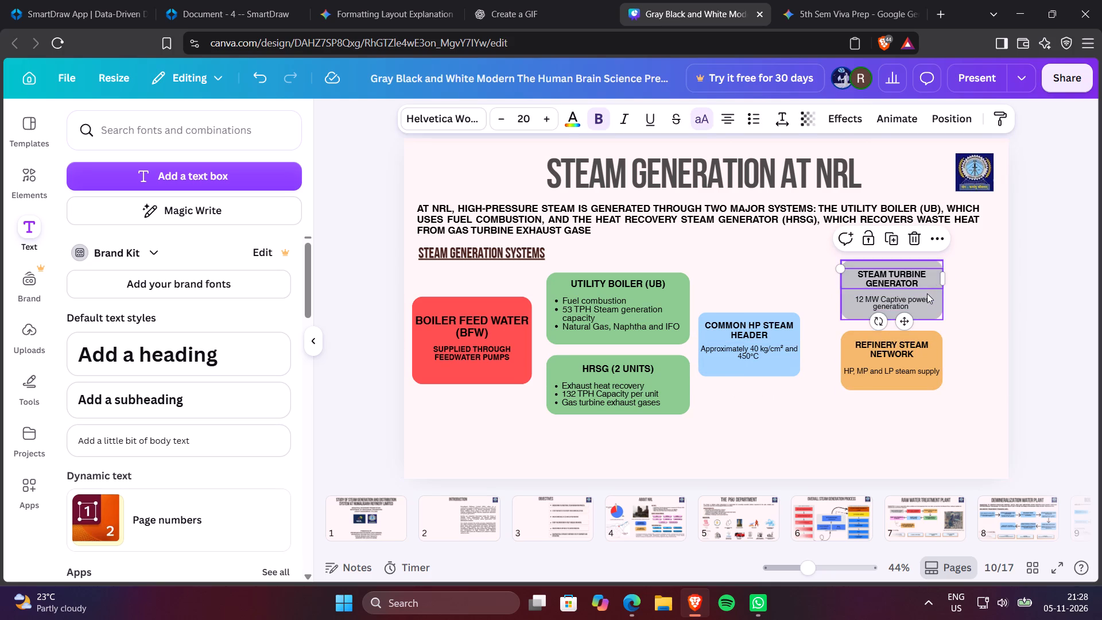
{"action": "left_click", "coordinate": [927, 293]}
{"action": "left_click_drag", "start_coordinate": [944, 320], "coordinate": [938, 315]}
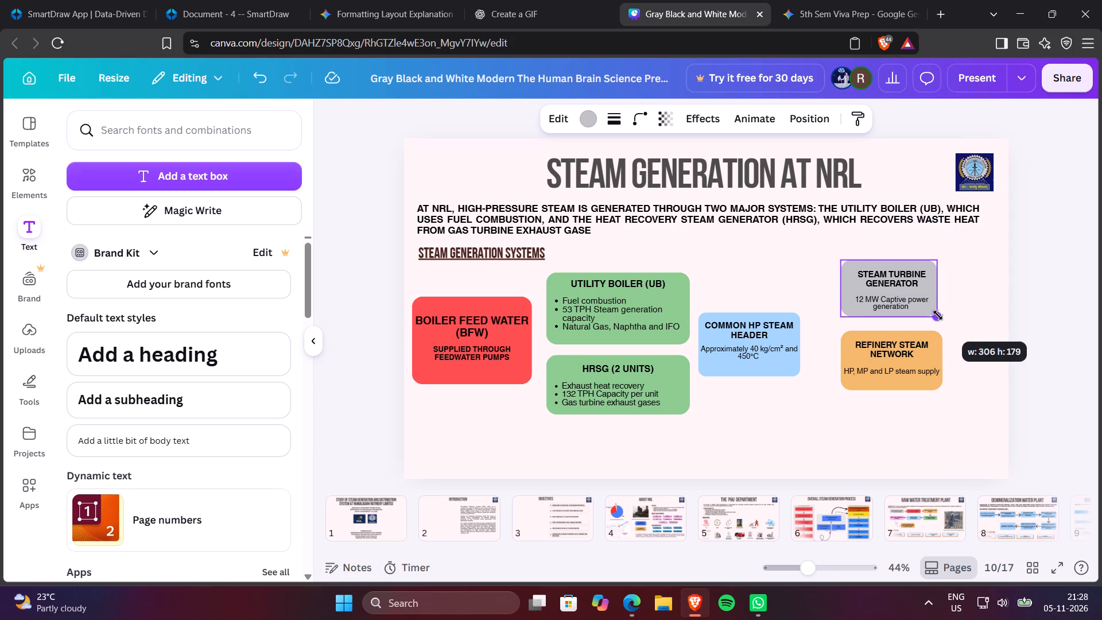
{"action": "left_click_drag", "start_coordinate": [938, 315], "coordinate": [937, 315]}
{"action": "left_click", "coordinate": [903, 281]}
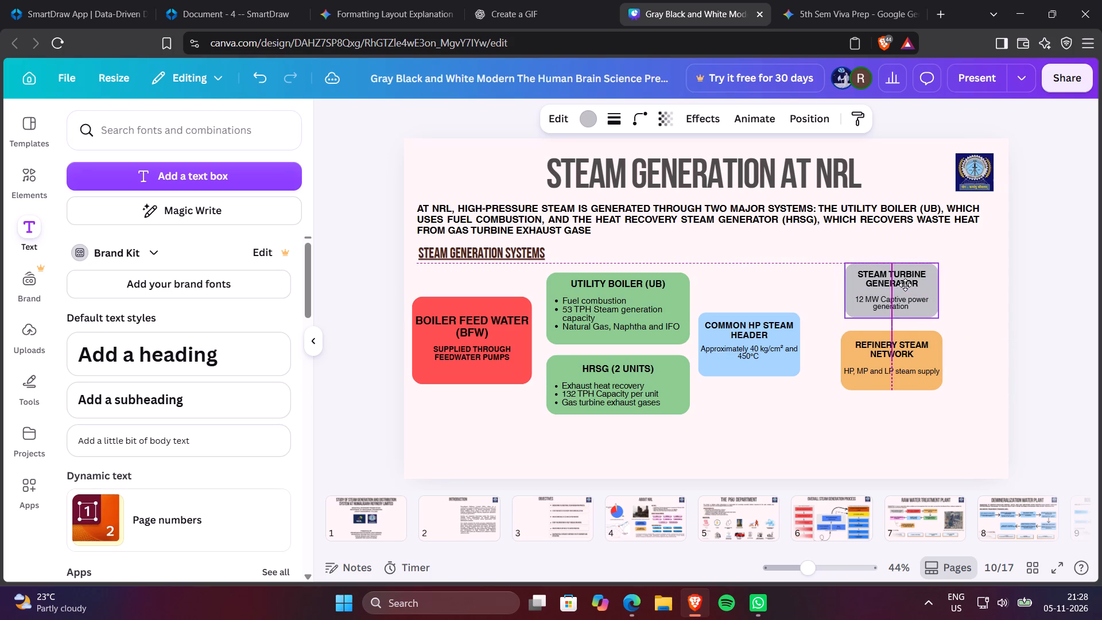
{"action": "left_click", "coordinate": [805, 253]}
Shrink the orange Refinery Steam Network box slightly and align its left edge with the grey box above.
{"action": "left_click", "coordinate": [912, 382]}
{"action": "left_click_drag", "start_coordinate": [945, 393], "coordinate": [940, 389]}
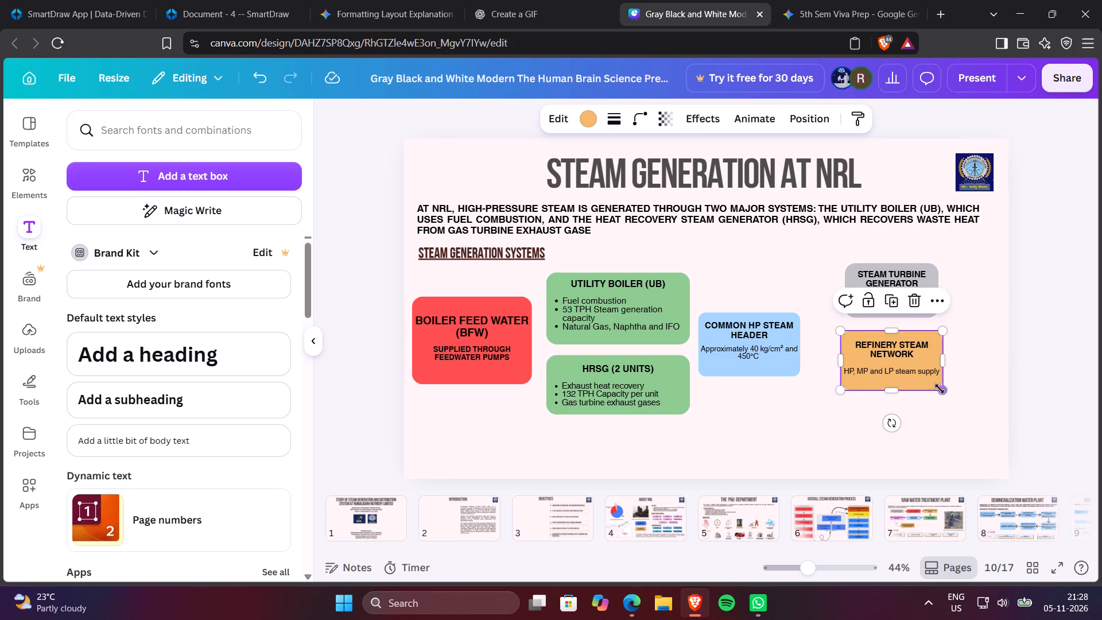
{"action": "left_click_drag", "start_coordinate": [940, 389], "coordinate": [935, 386]}
{"action": "left_click", "coordinate": [858, 355]}
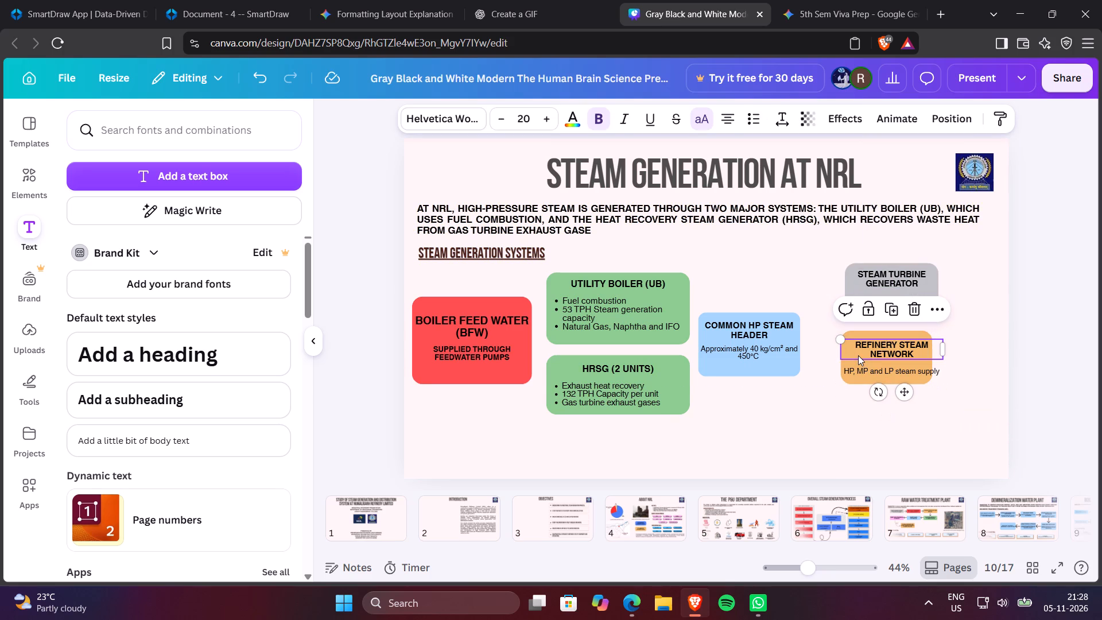
{"action": "left_click", "coordinate": [799, 325]}
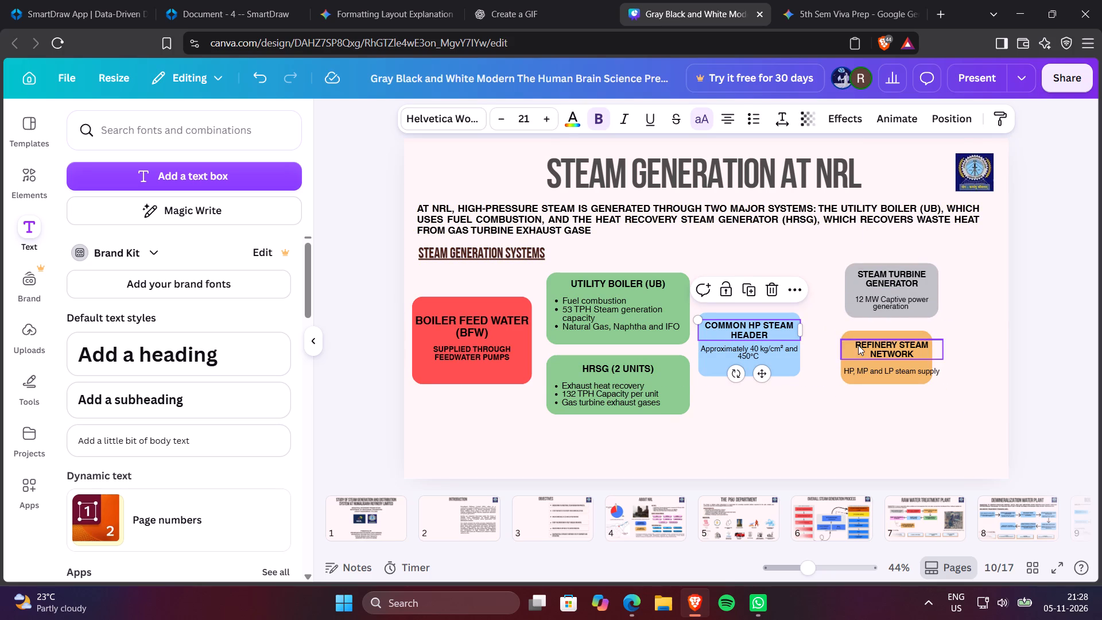
{"action": "left_click", "coordinate": [856, 336]}
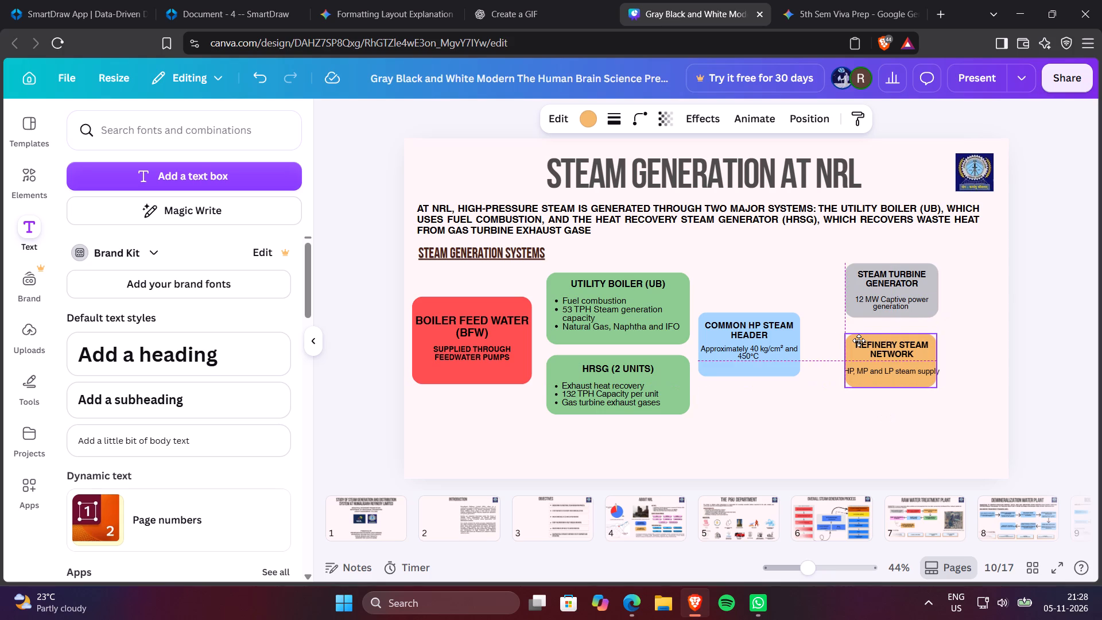
Narrow the "HP, MP and LP steam supply" text box to wrap onto two lines and centre it within the orange box.
{"action": "left_click", "coordinate": [919, 371]}
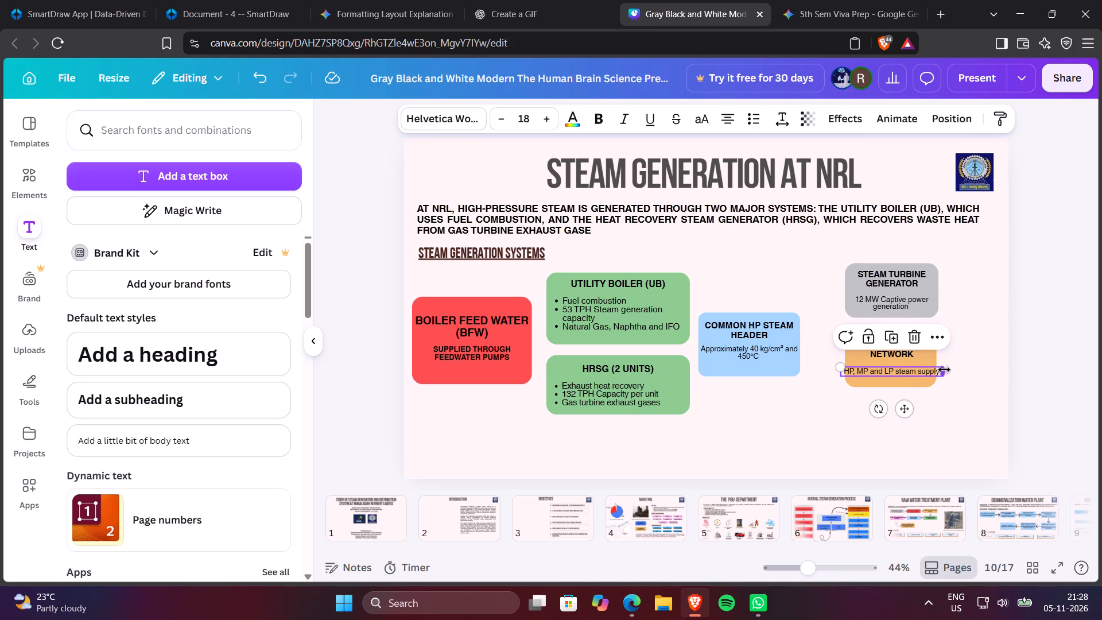
{"action": "left_click_drag", "start_coordinate": [944, 370], "coordinate": [929, 374]}
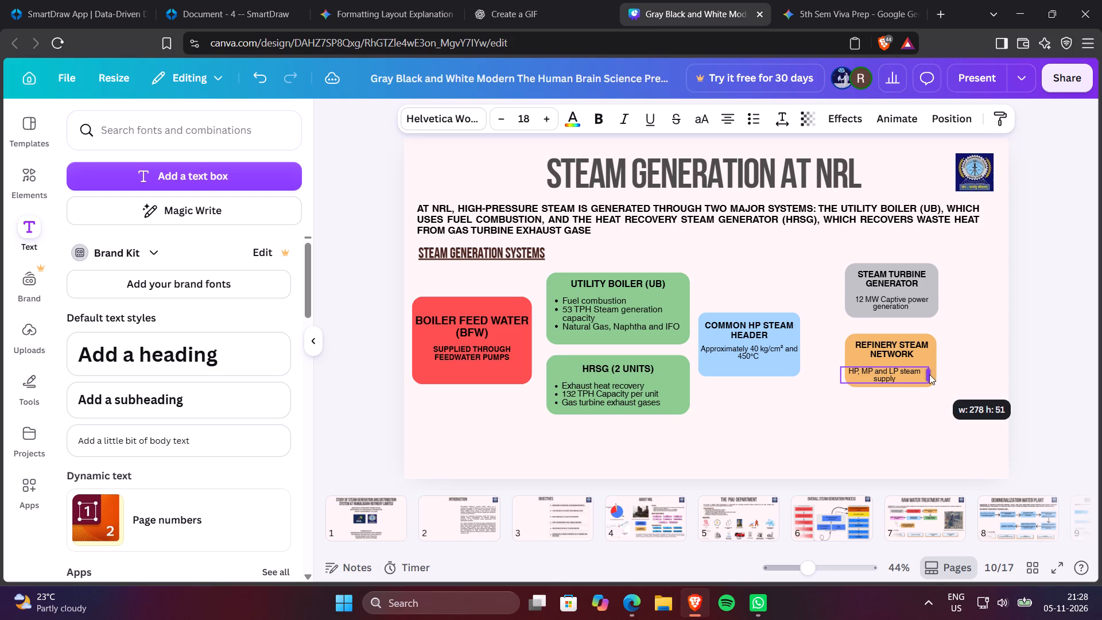
{"action": "left_click_drag", "start_coordinate": [929, 374], "coordinate": [929, 374]}
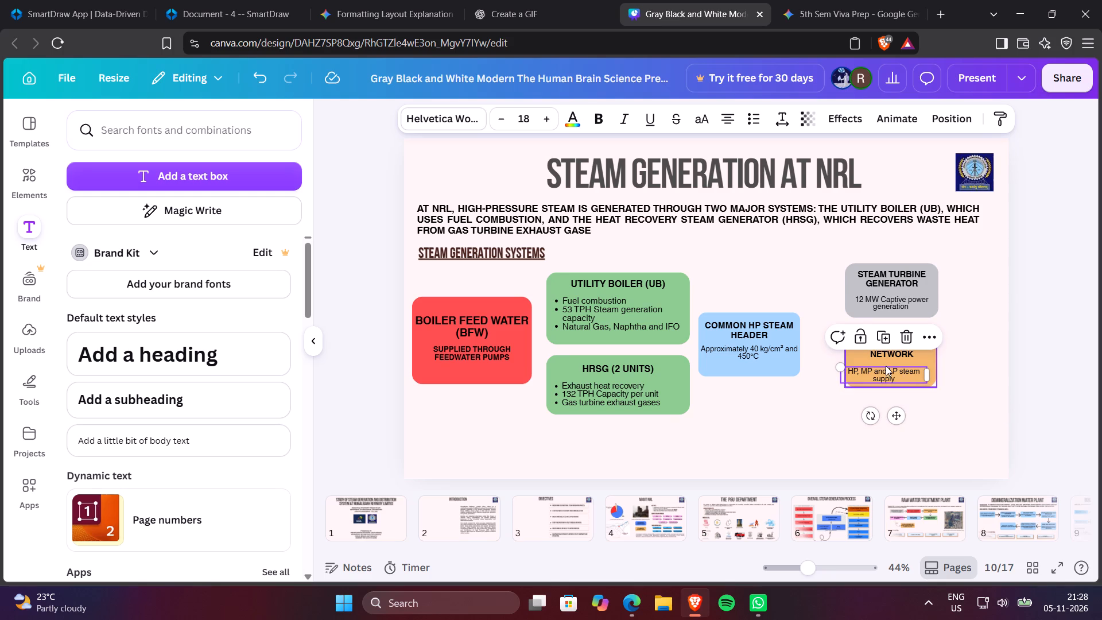
{"action": "left_click", "coordinate": [884, 369]}
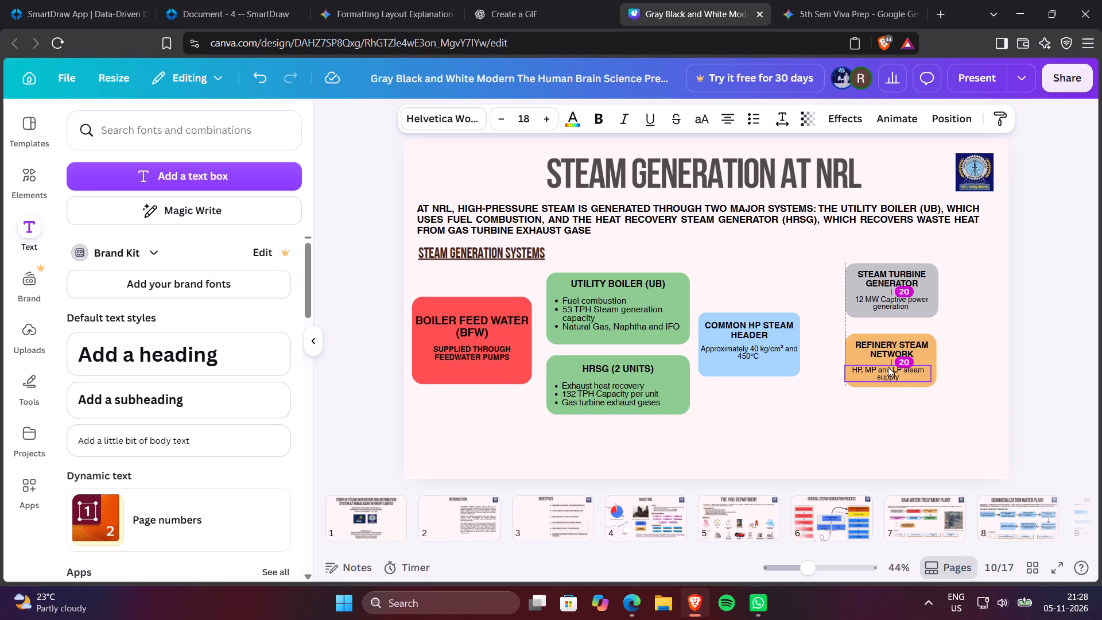
Nudge the "12 MW Captive power generation" text slightly up, closer to the Steam Turbine Generator label.
{"action": "double_click", "coordinate": [897, 303]}
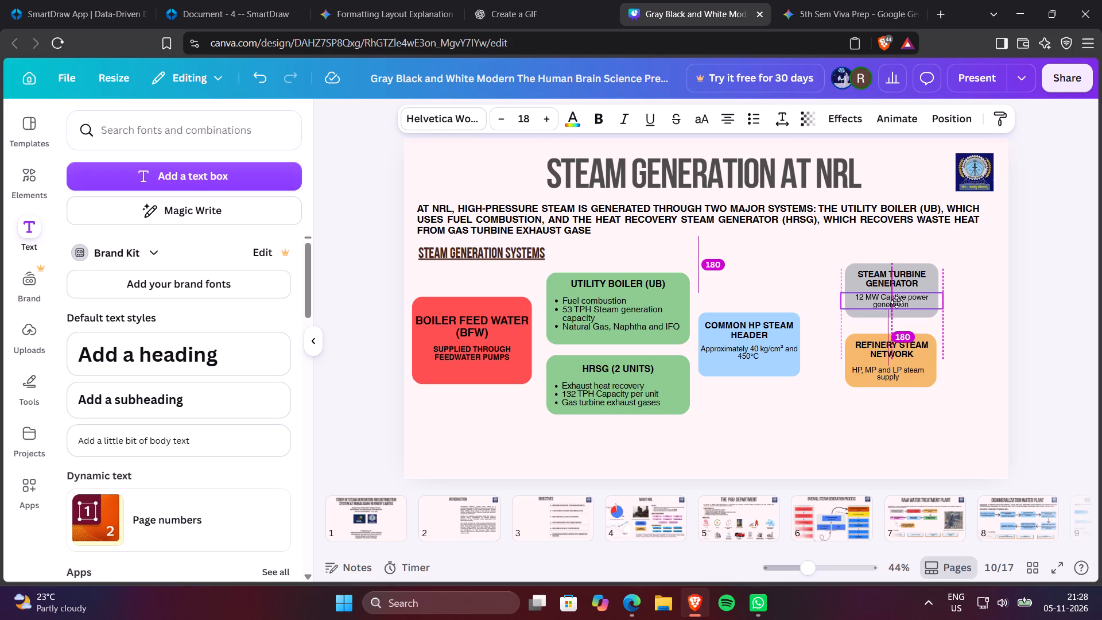
{"action": "left_click", "coordinate": [960, 327]}
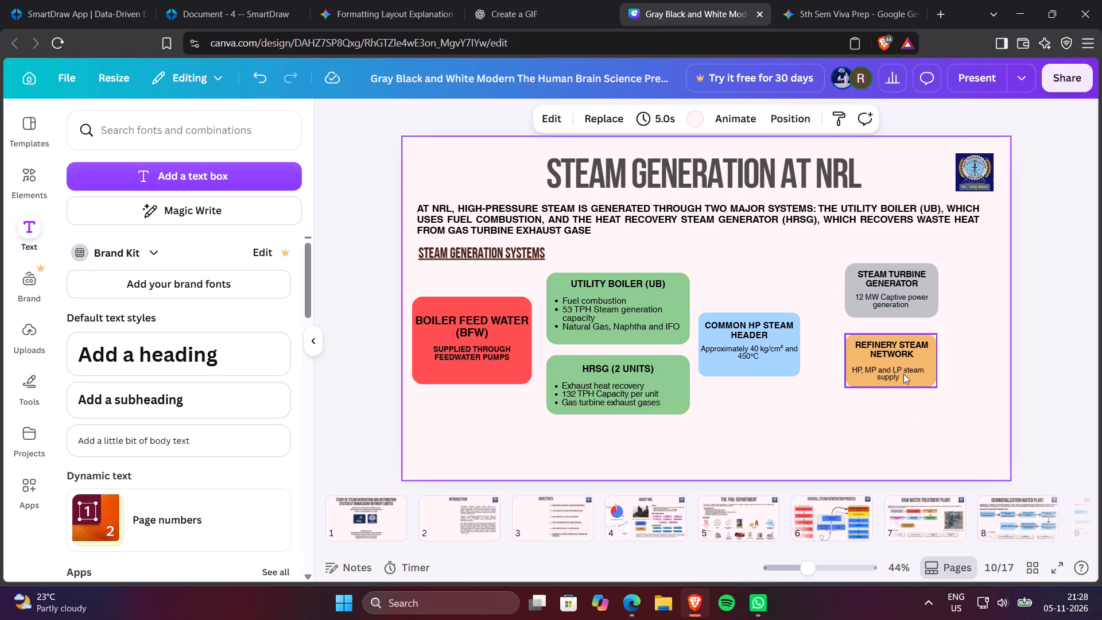
Move the orange Refinery Steam Network box and its texts together down to the lower part of the slide.
{"action": "left_click_drag", "start_coordinate": [828, 328], "coordinate": [975, 429]}
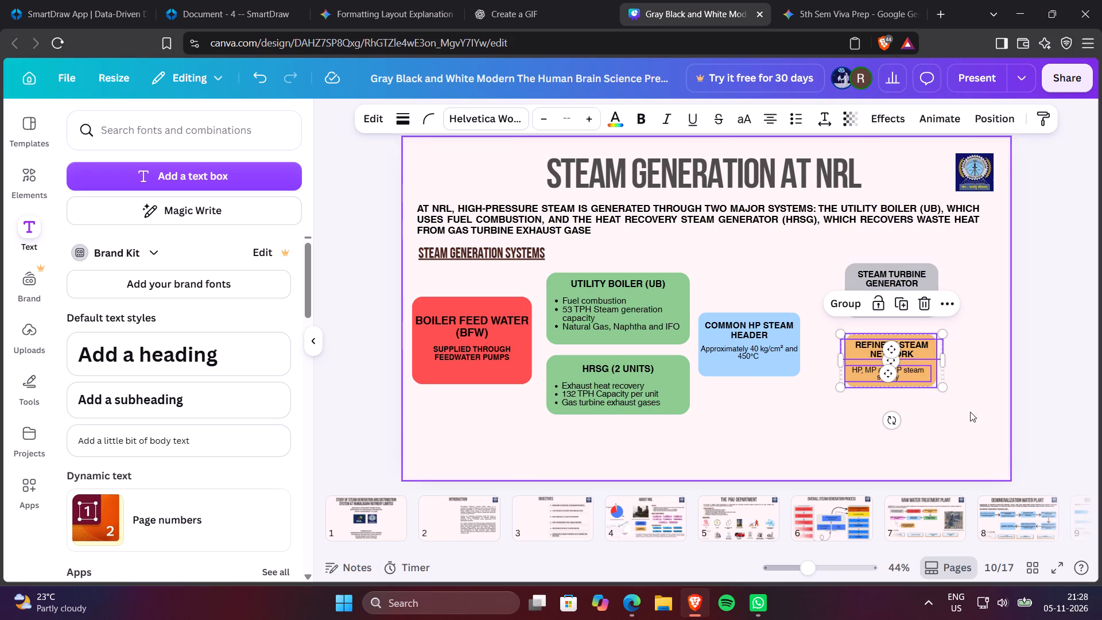
{"action": "left_click_drag", "start_coordinate": [911, 362], "coordinate": [914, 394]}
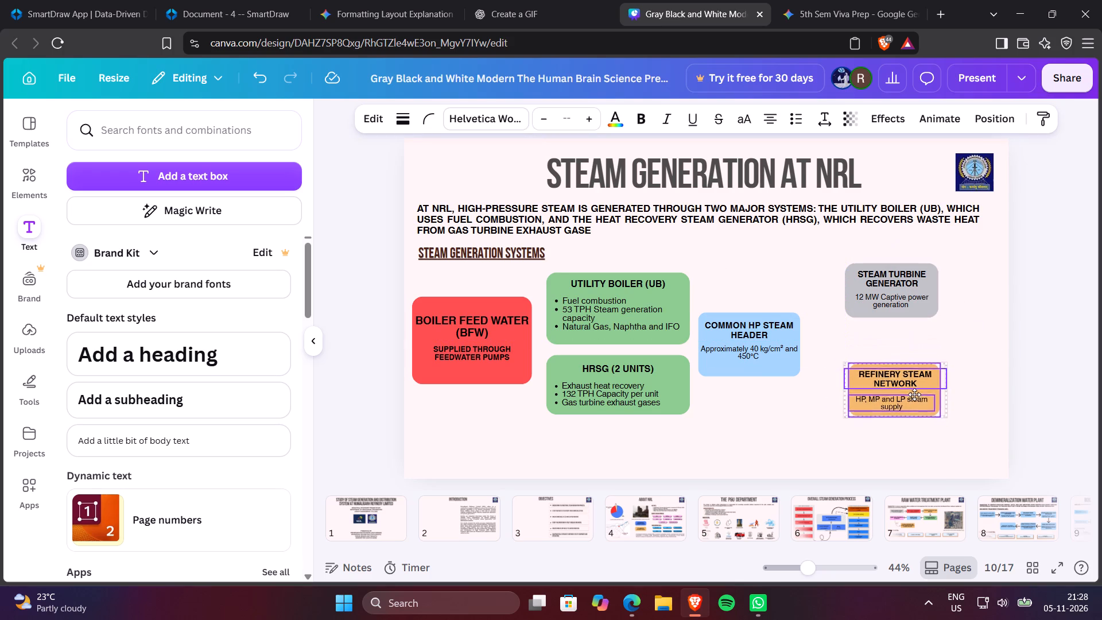
{"action": "left_click_drag", "start_coordinate": [914, 394], "coordinate": [915, 413]}
Move the grey Steam Turbine Generator box and its texts together down and left, level with the blue Common HP Steam Header box.
{"action": "left_click_drag", "start_coordinate": [815, 244], "coordinate": [868, 288]}
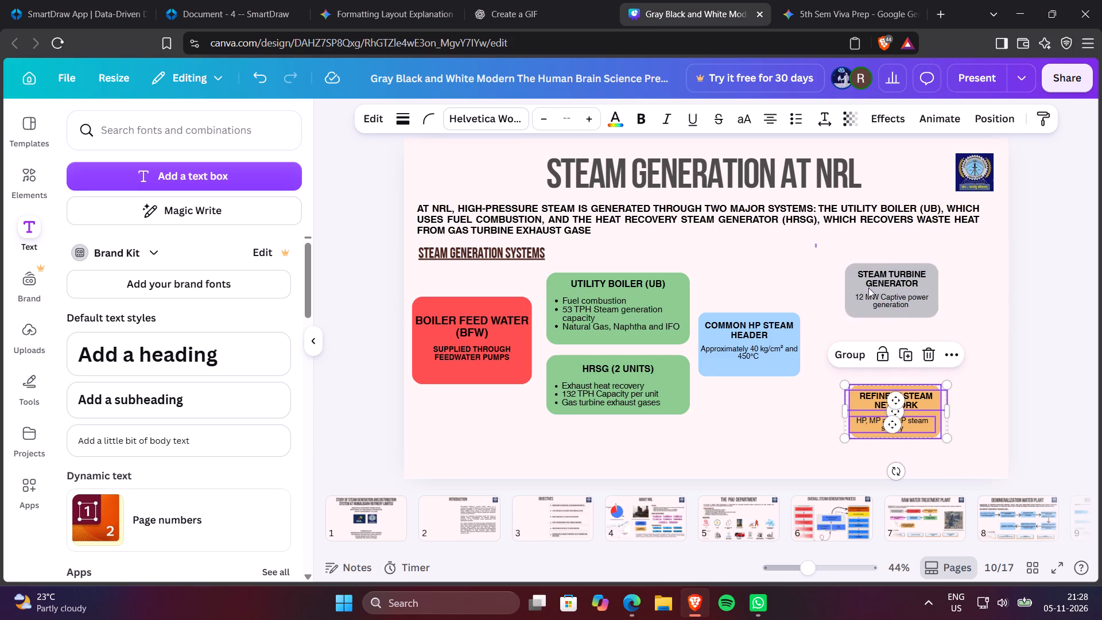
{"action": "left_click_drag", "start_coordinate": [868, 288], "coordinate": [963, 336]}
{"action": "left_click_drag", "start_coordinate": [915, 289], "coordinate": [908, 311]}
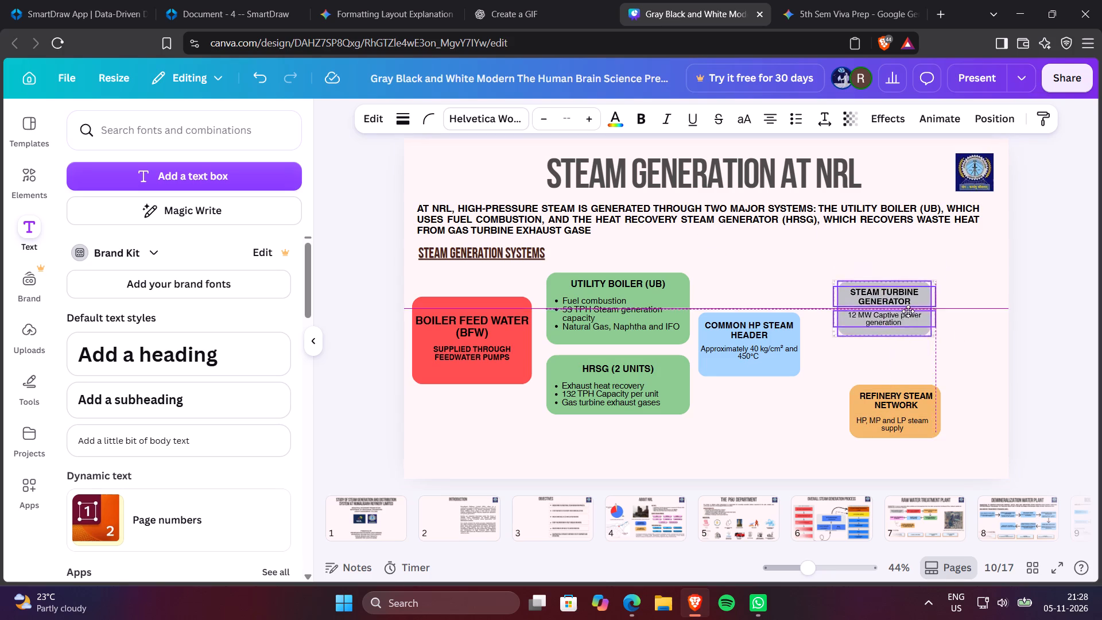
{"action": "left_click_drag", "start_coordinate": [908, 311], "coordinate": [894, 342]}
{"action": "left_click", "coordinate": [893, 343]}
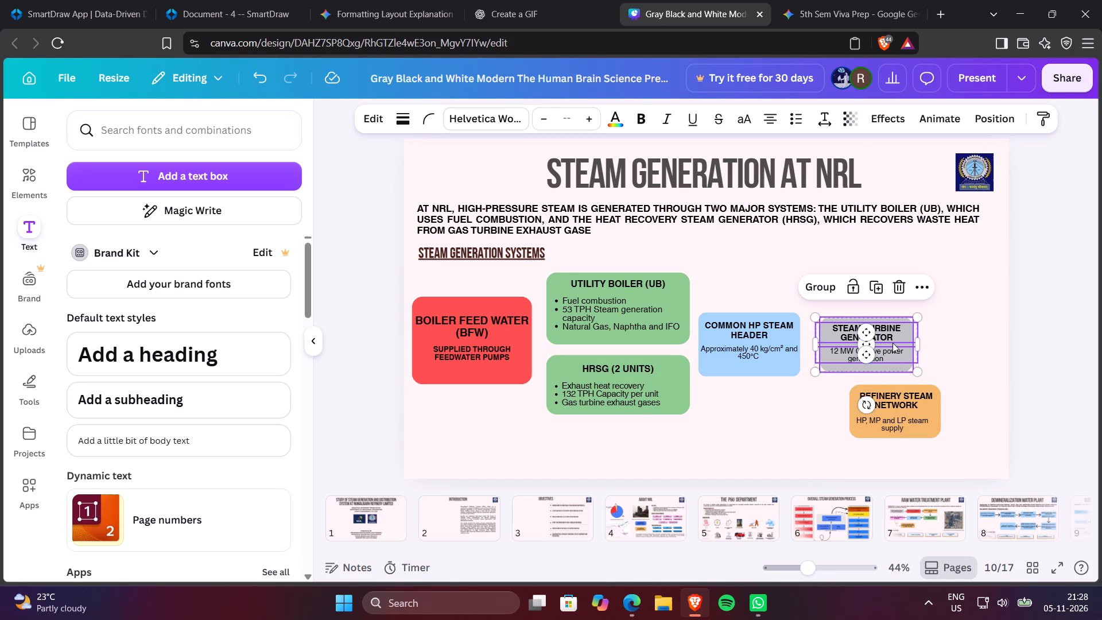
Move the orange Refinery Steam Network box and its texts together up beside the grey Steam Turbine Generator box, level with it.
{"action": "left_click", "coordinate": [827, 425]}
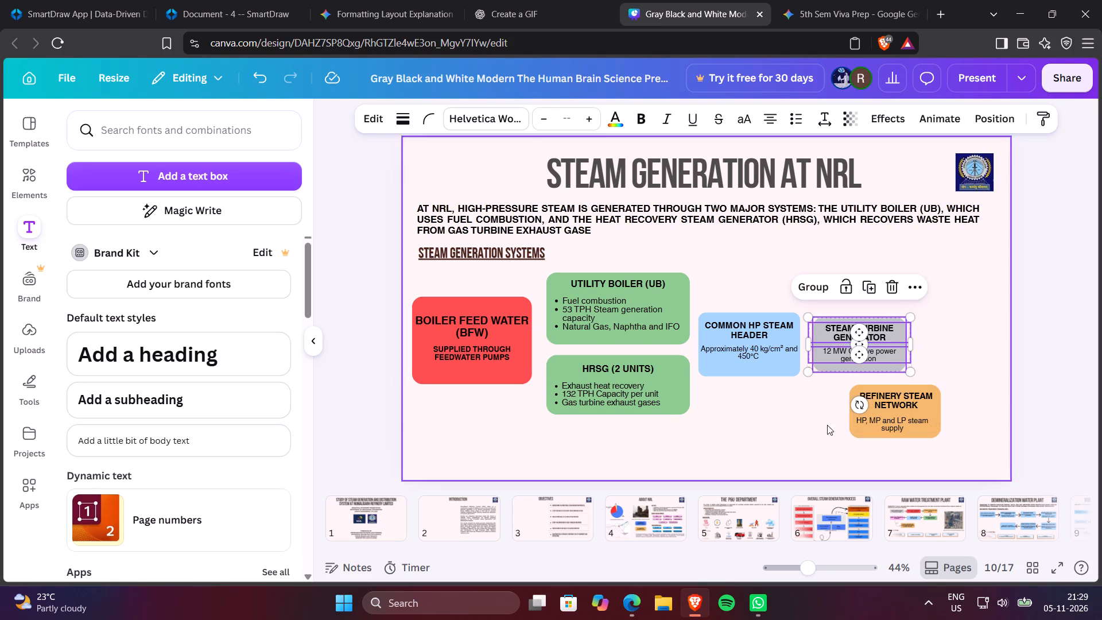
{"action": "left_click_drag", "start_coordinate": [836, 378], "coordinate": [964, 456]}
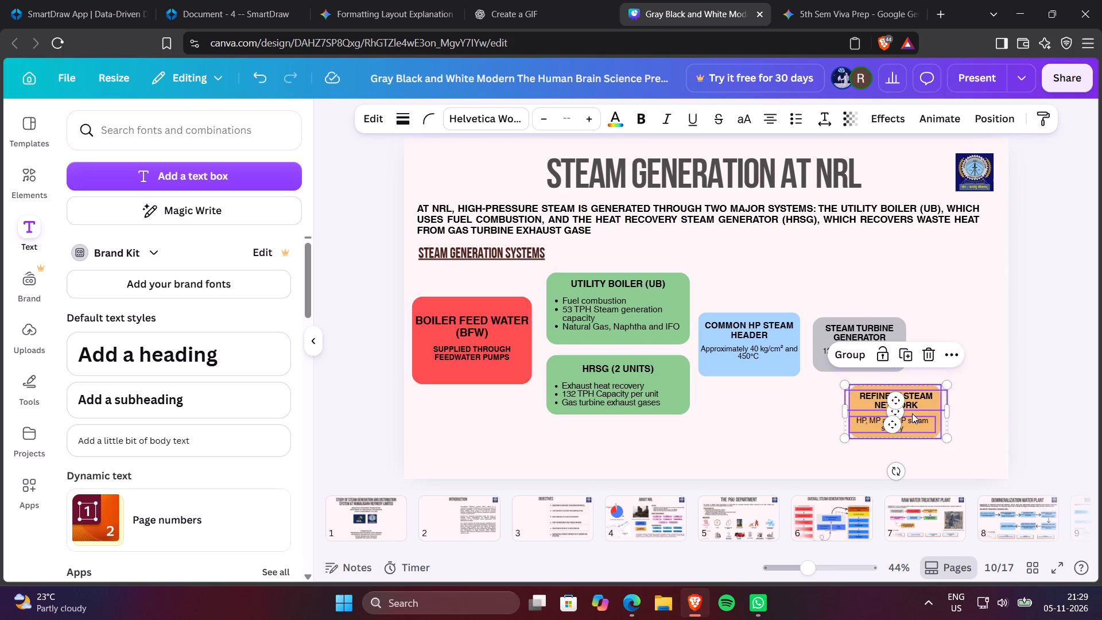
{"action": "left_click_drag", "start_coordinate": [912, 413], "coordinate": [981, 346]}
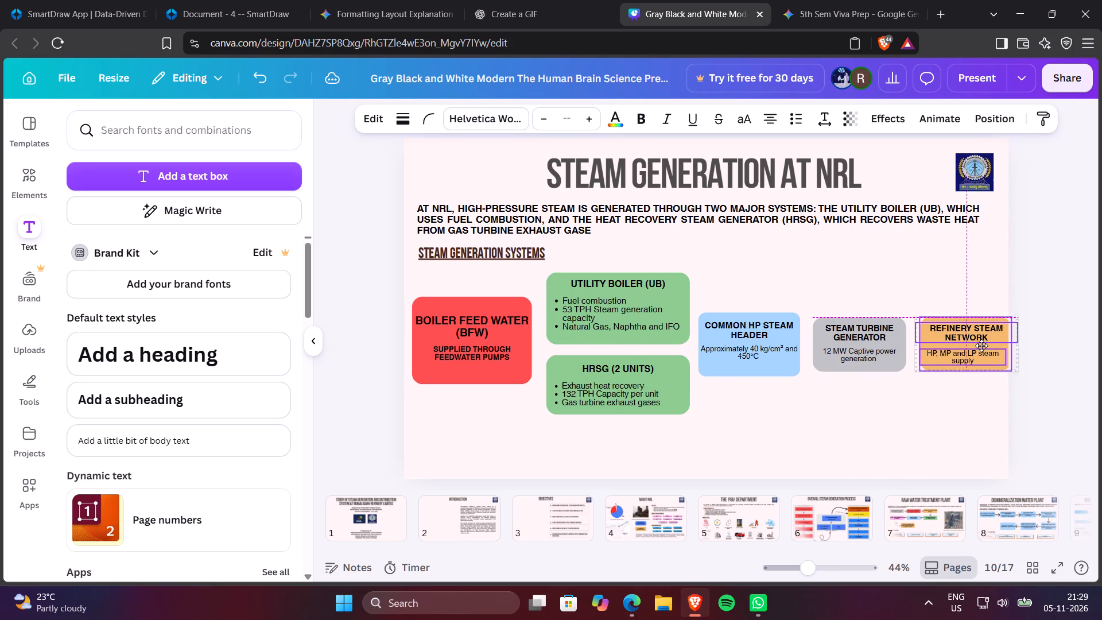
{"action": "left_click_drag", "start_coordinate": [981, 346], "coordinate": [980, 344]}
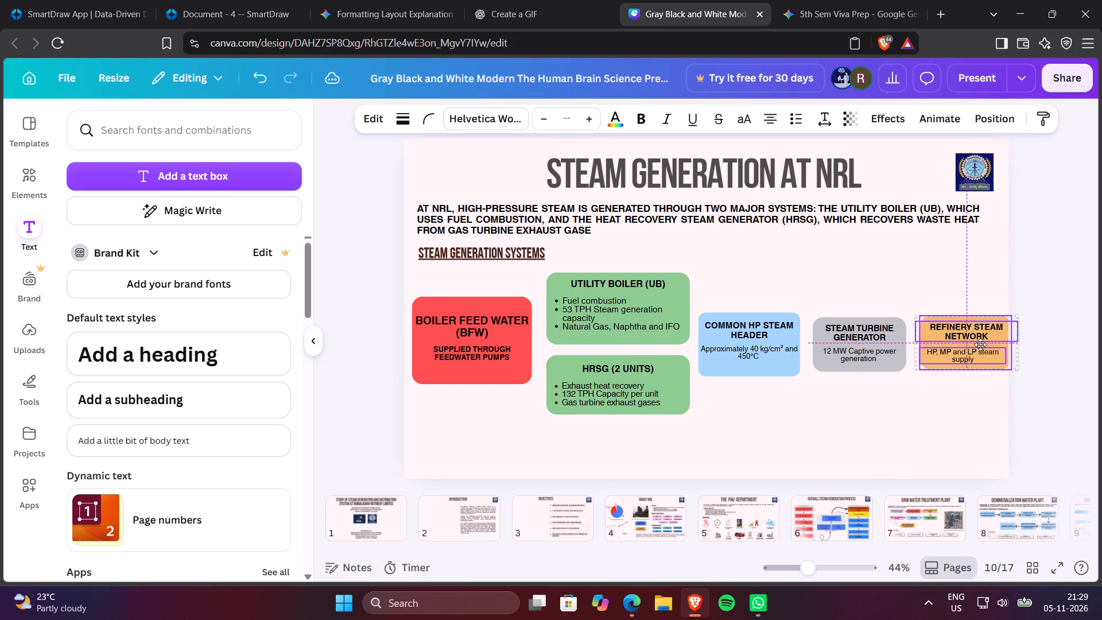
{"action": "left_click_drag", "start_coordinate": [980, 344], "coordinate": [981, 344]}
{"action": "left_click", "coordinate": [975, 401]}
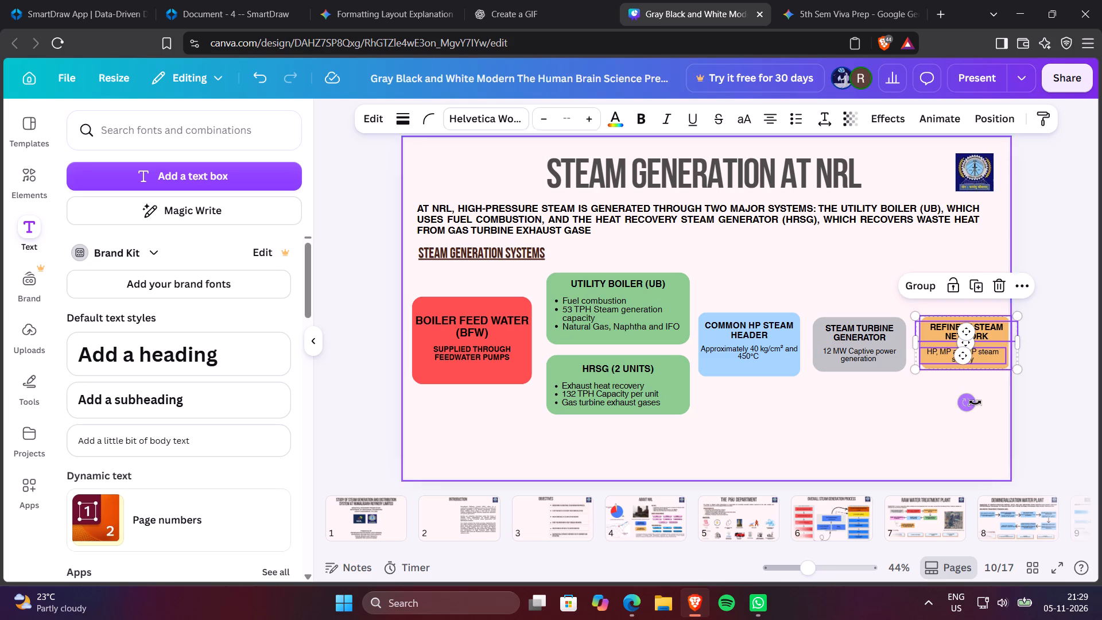
{"action": "left_click", "coordinate": [934, 425]}
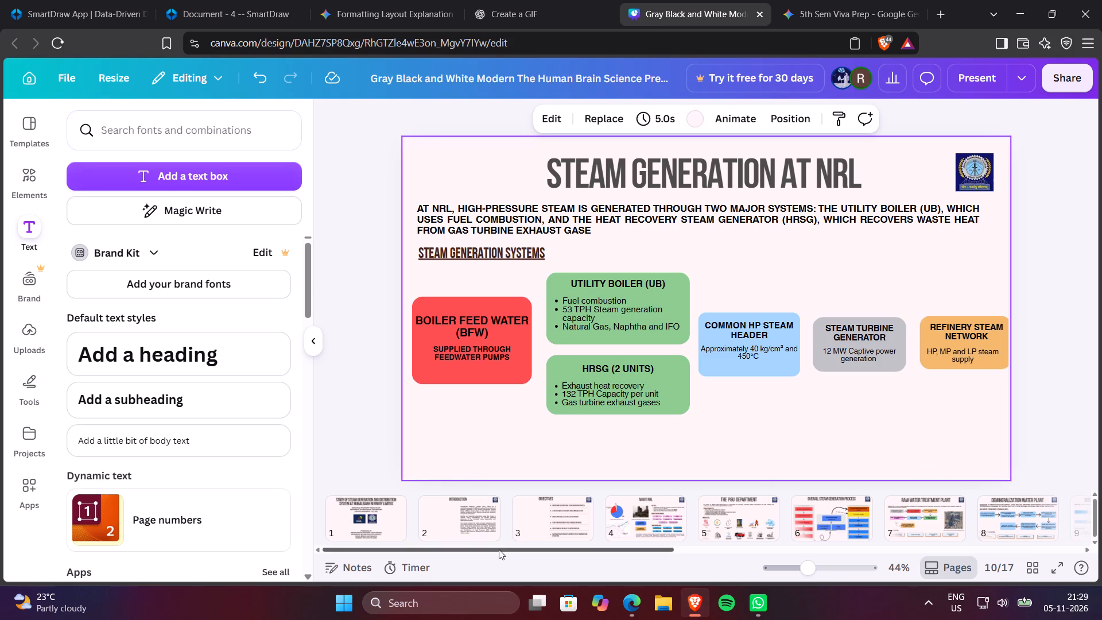
Go to page 11, the Utility Boiler slide.
{"action": "left_click_drag", "start_coordinate": [499, 549], "coordinate": [561, 556]}
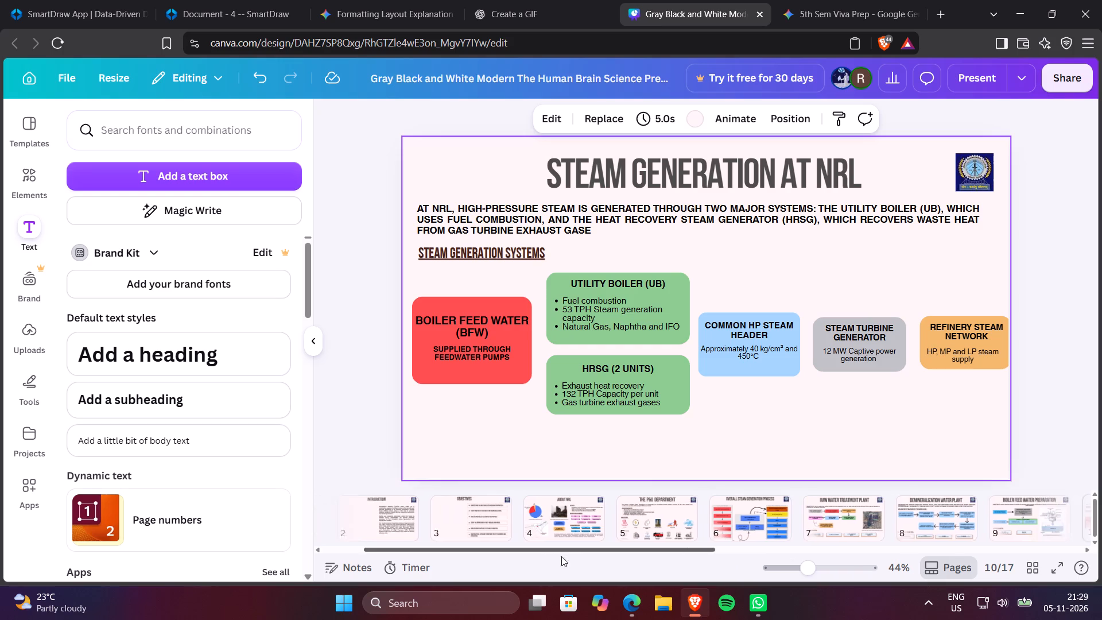
{"action": "left_click_drag", "start_coordinate": [561, 556], "coordinate": [717, 564]}
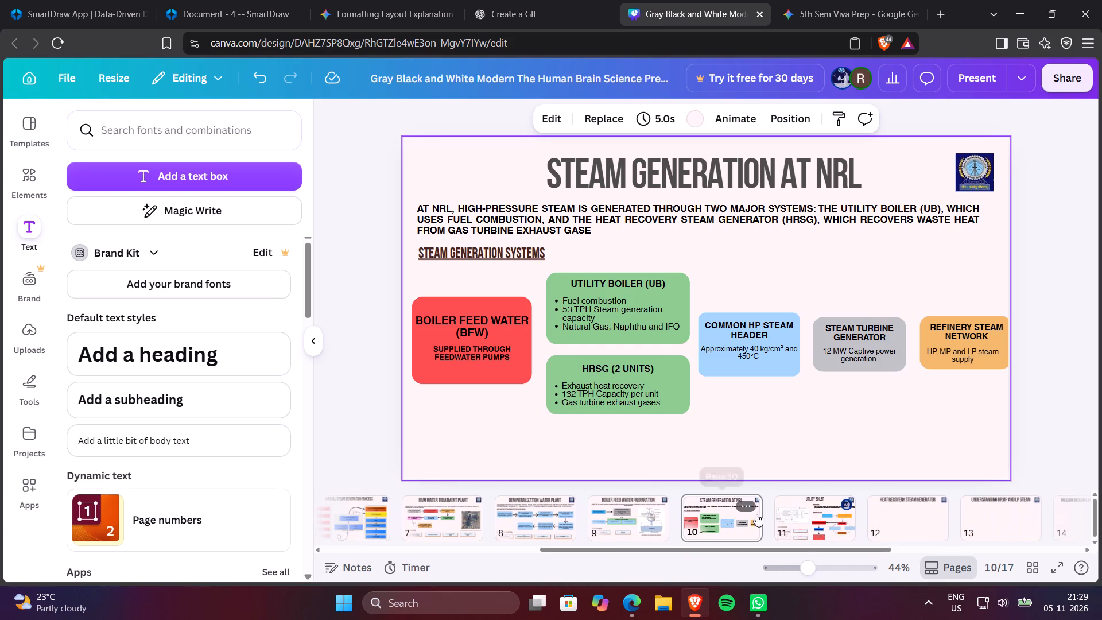
{"action": "left_click", "coordinate": [795, 511]}
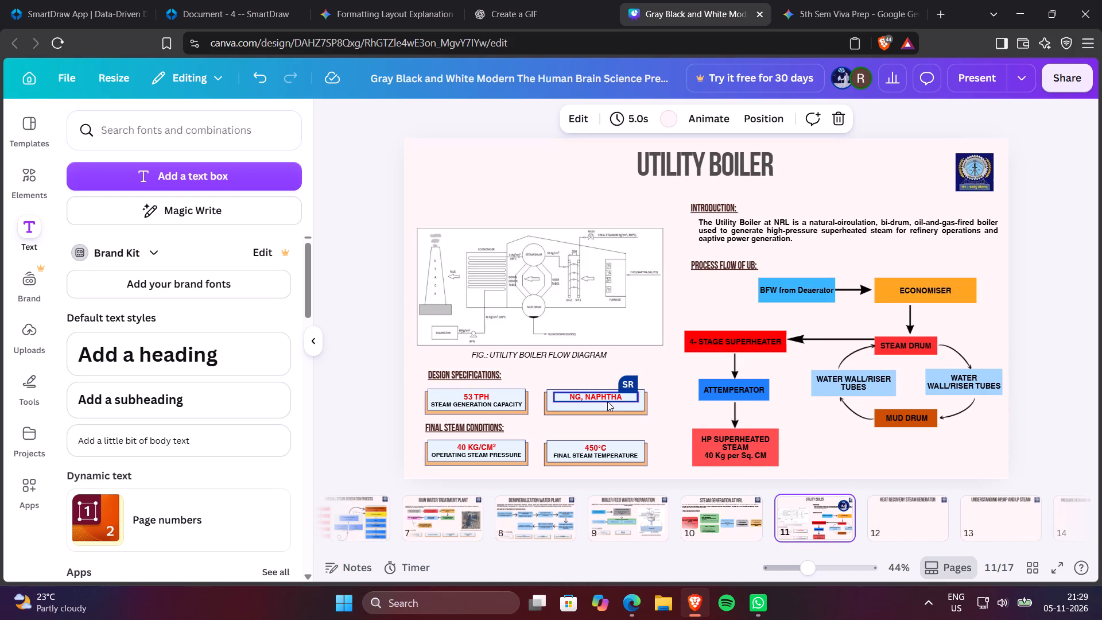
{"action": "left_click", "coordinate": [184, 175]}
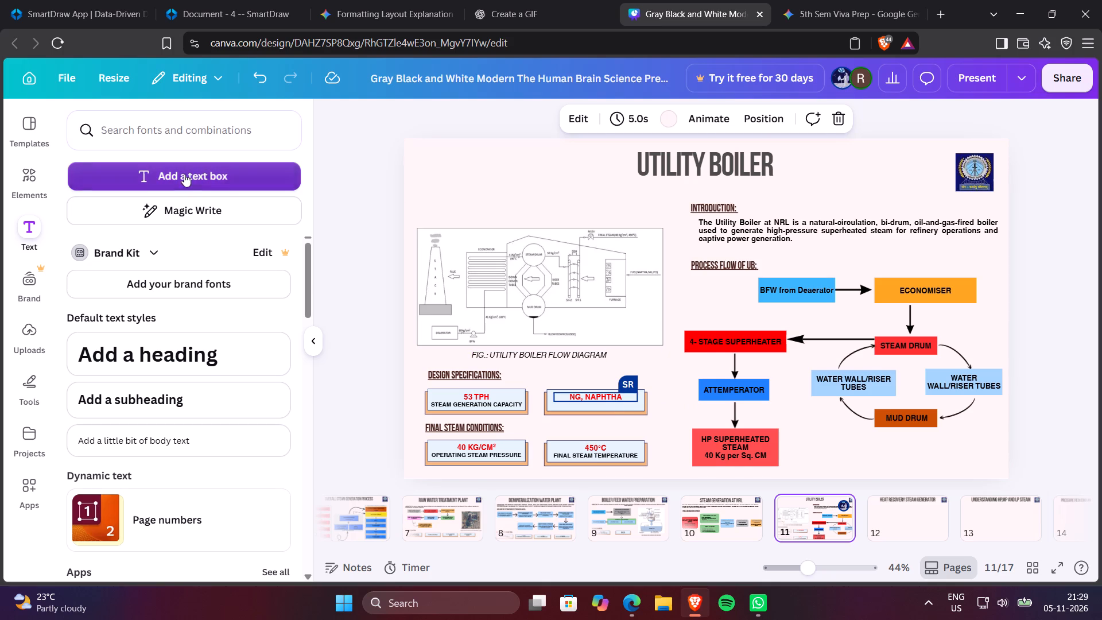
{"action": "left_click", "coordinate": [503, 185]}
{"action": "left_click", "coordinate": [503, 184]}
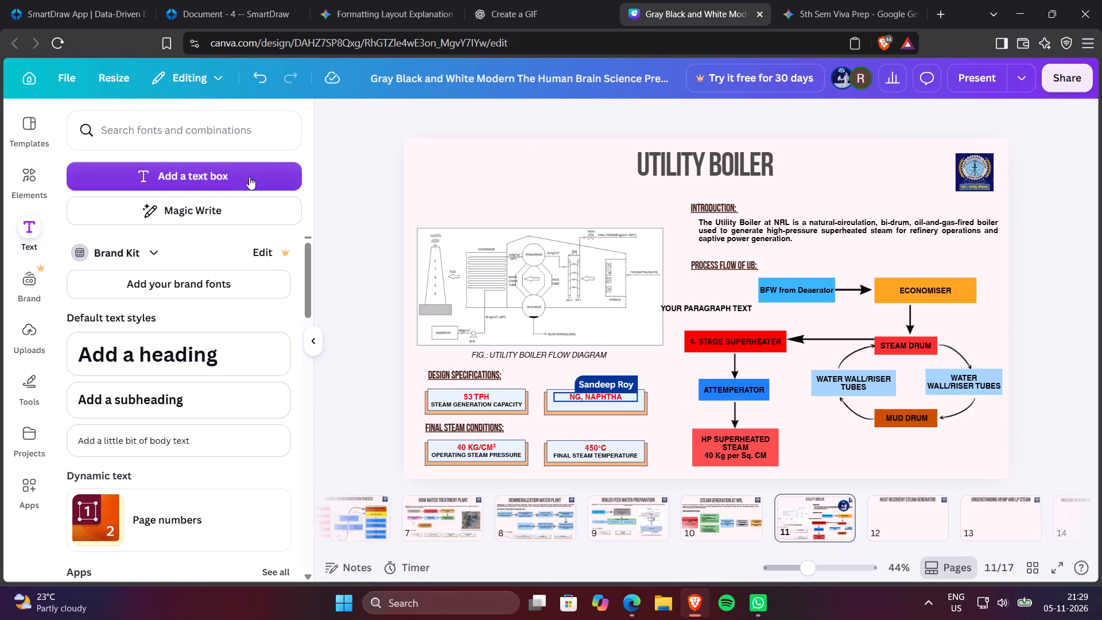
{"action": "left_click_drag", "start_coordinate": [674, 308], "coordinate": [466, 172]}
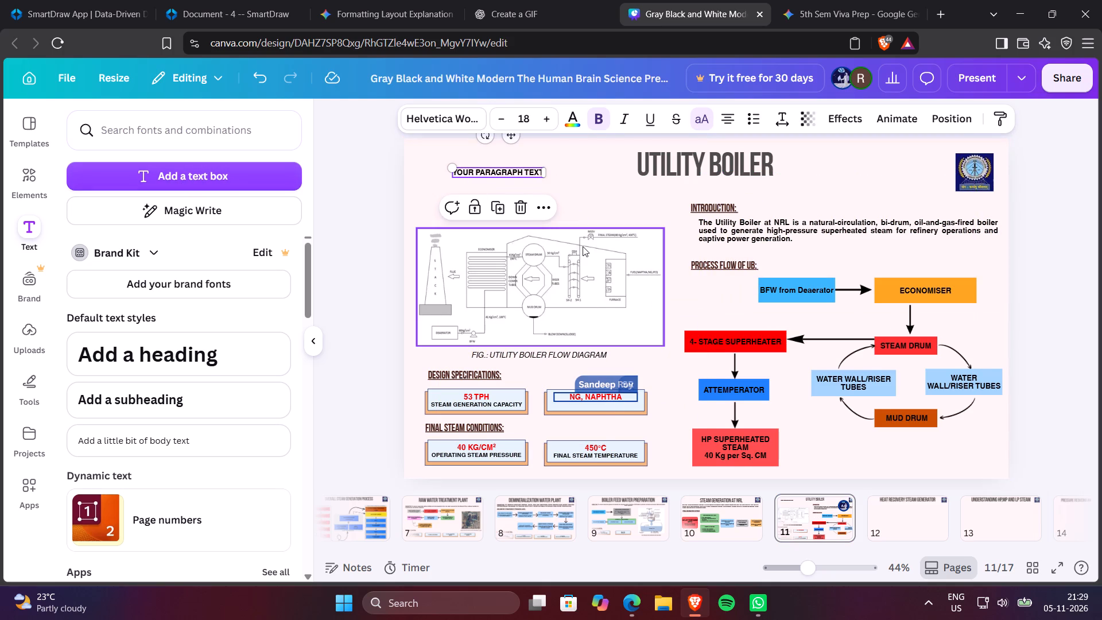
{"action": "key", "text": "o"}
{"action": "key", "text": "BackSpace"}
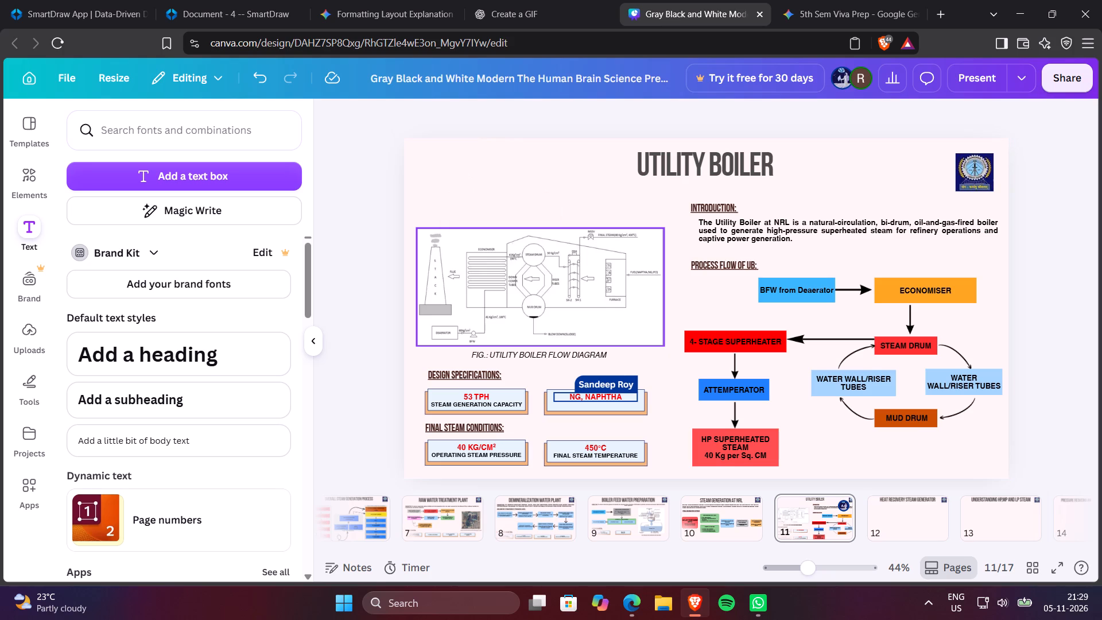
Add a text box above the utility boiler flow diagram reading "oii last pageot arrow add kori dibo paribi niki".
{"action": "left_click", "coordinate": [275, 170]}
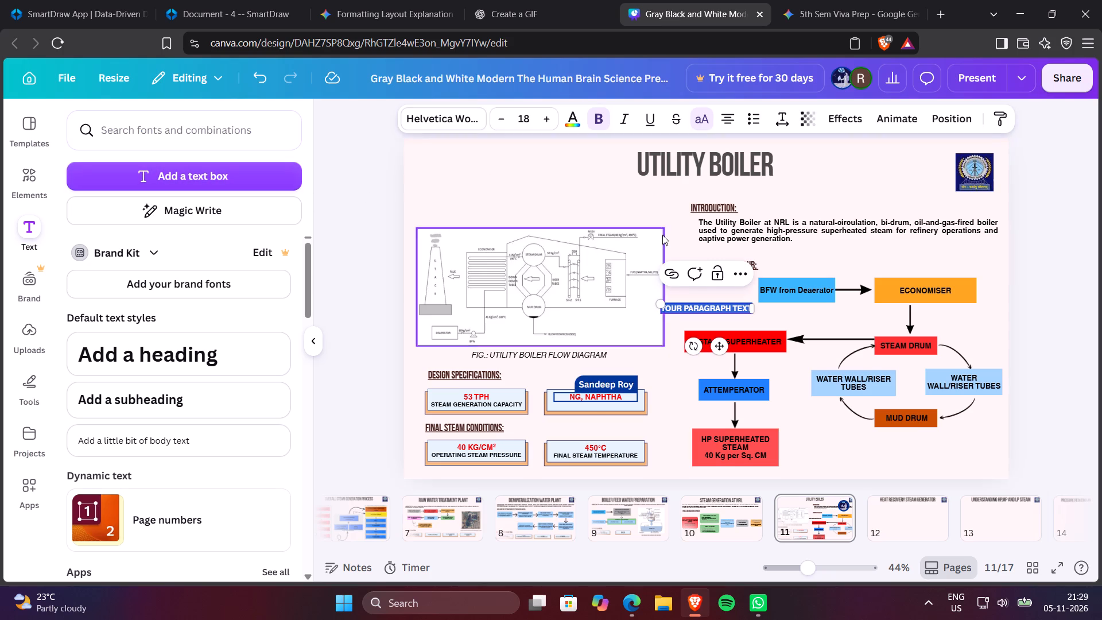
{"action": "left_click_drag", "start_coordinate": [704, 306], "coordinate": [565, 213]}
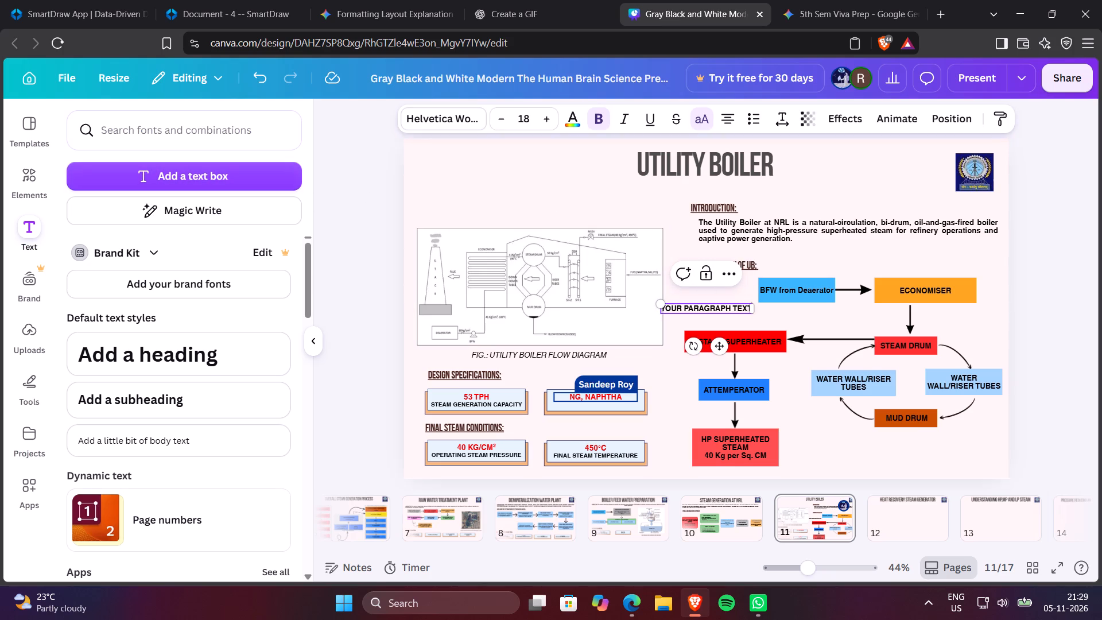
{"action": "left_click", "coordinate": [712, 309]}
{"action": "left_click_drag", "start_coordinate": [710, 303], "coordinate": [635, 232]}
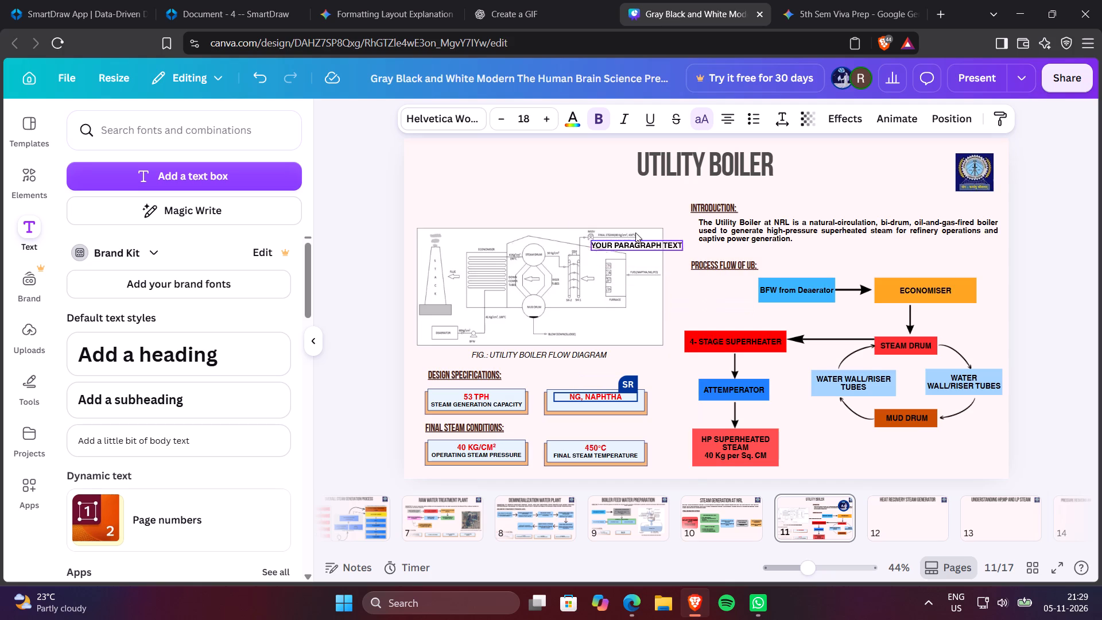
{"action": "left_click_drag", "start_coordinate": [635, 232], "coordinate": [527, 169]}
{"action": "triple_click", "coordinate": [530, 173]}
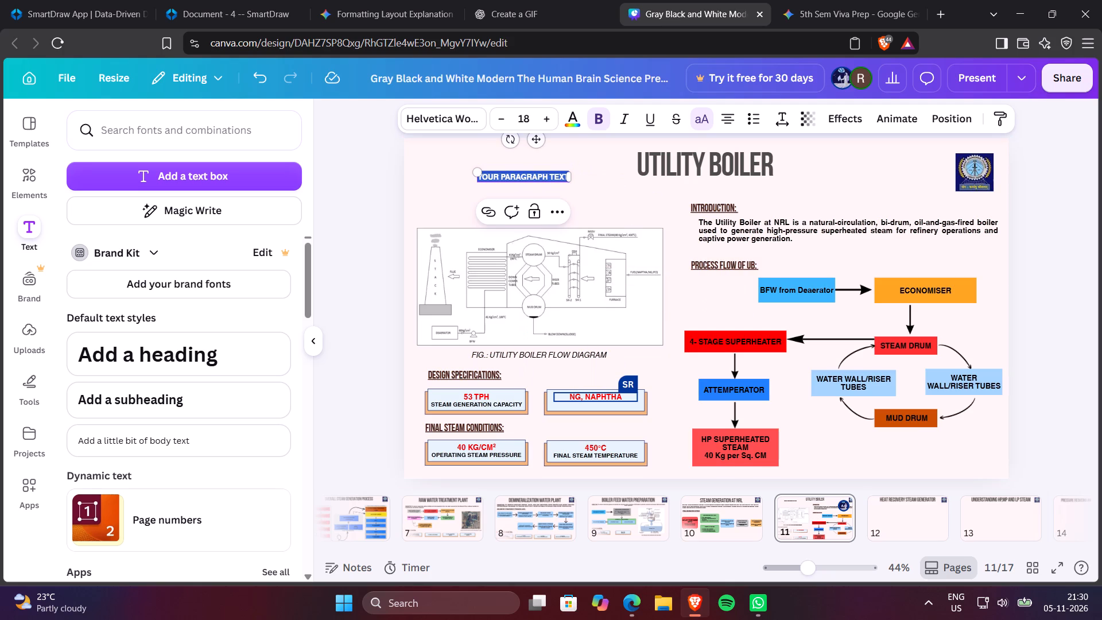
{"action": "type", "text": "oii"}
{"action": "key", "text": "space"}
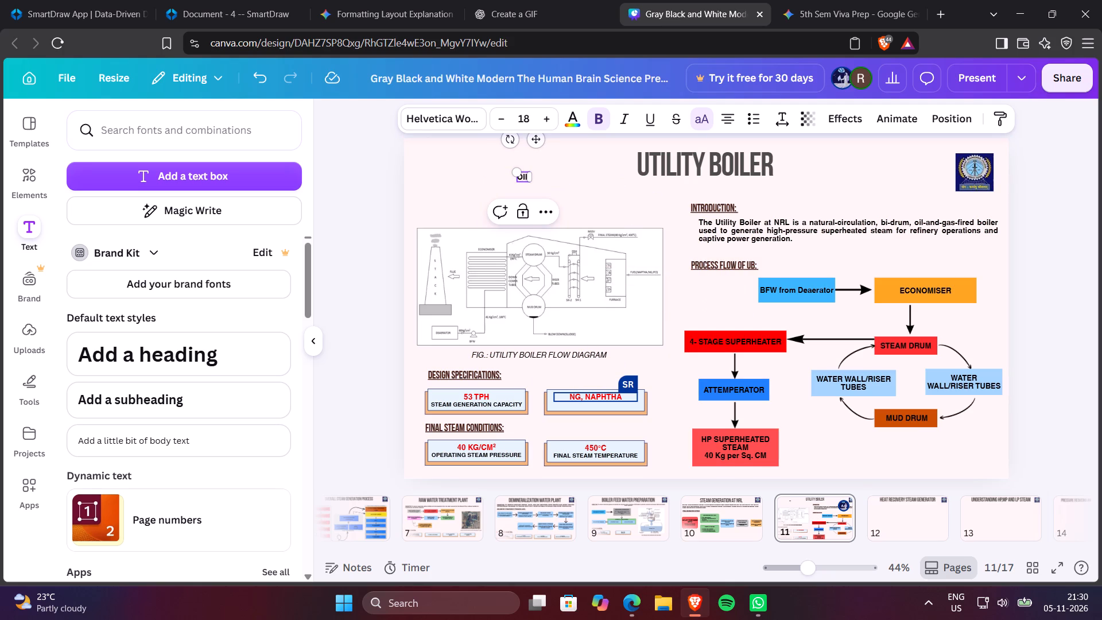
{"action": "type", "text": "last"}
{"action": "key", "text": "space"}
{"action": "type", "text": "pageot arrow add kori dibo paribi niki"}
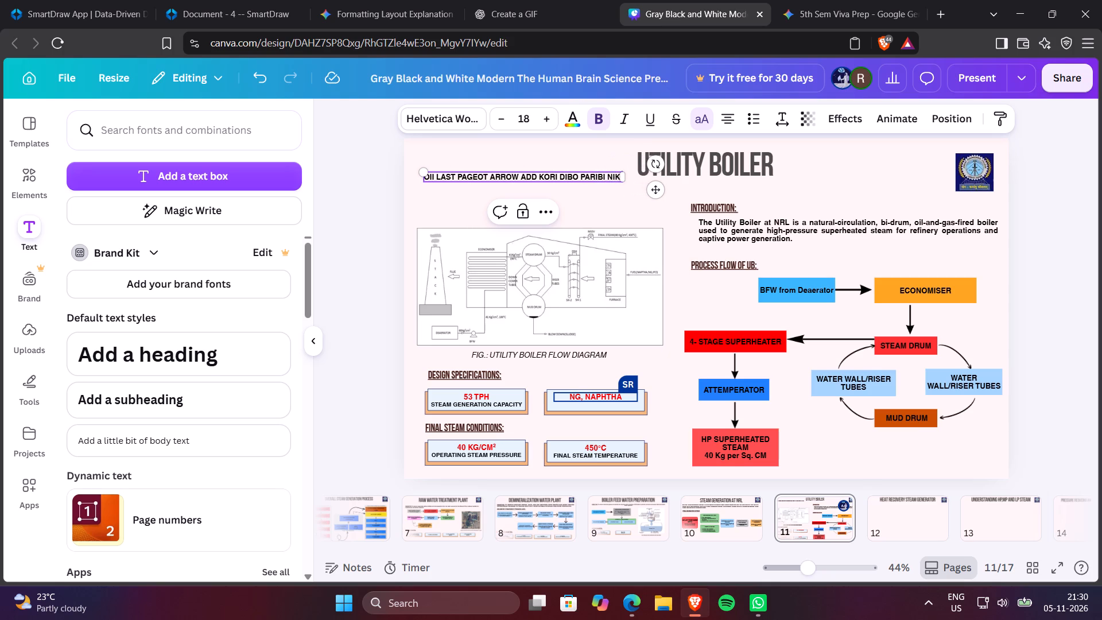
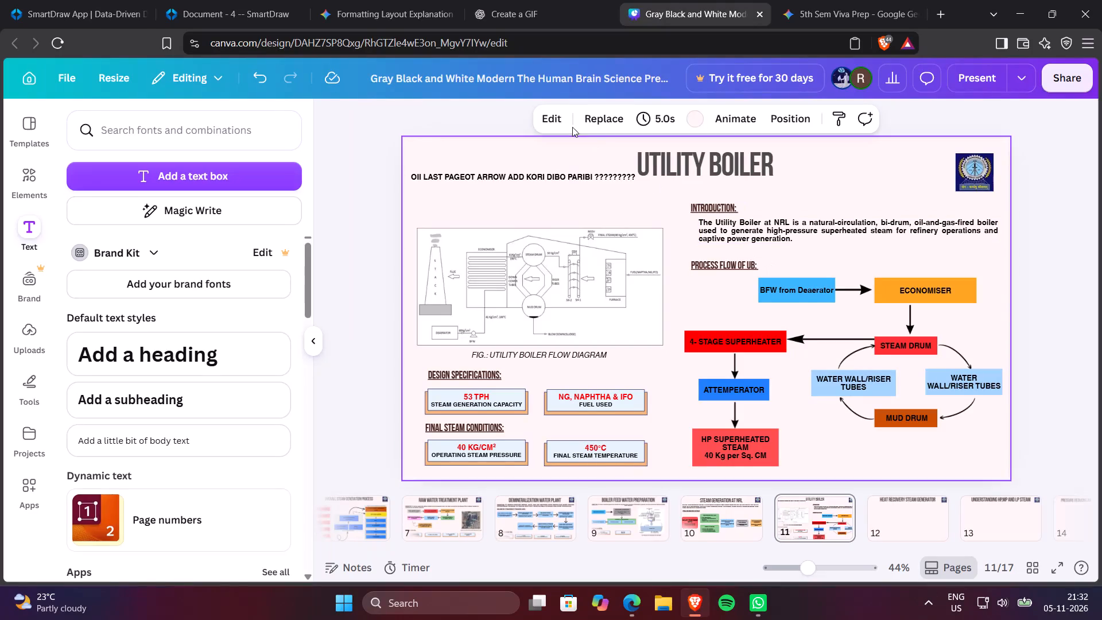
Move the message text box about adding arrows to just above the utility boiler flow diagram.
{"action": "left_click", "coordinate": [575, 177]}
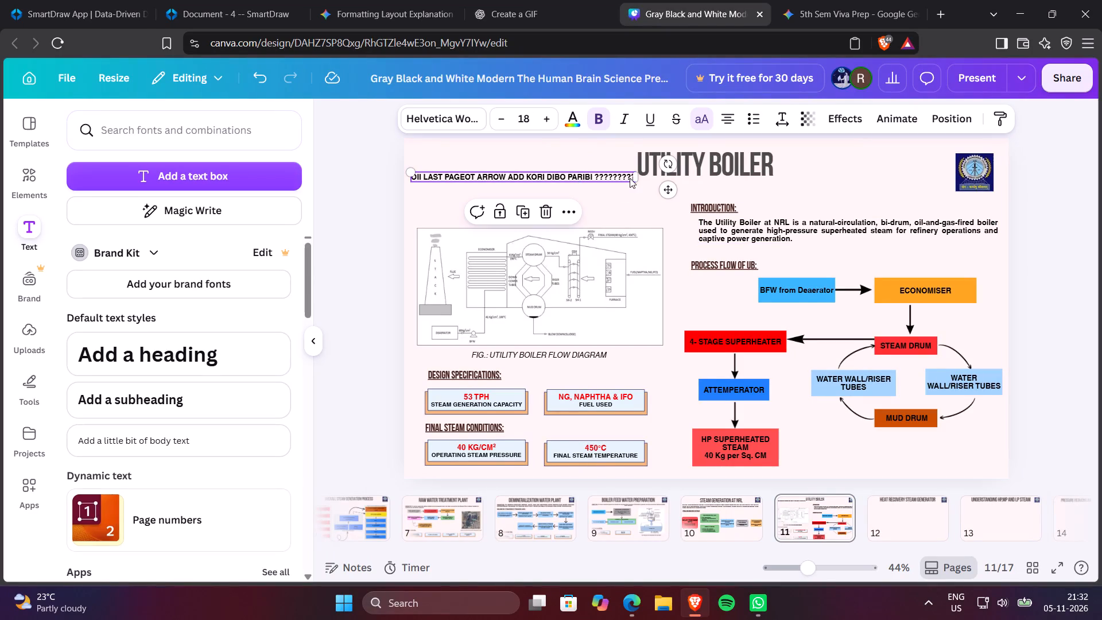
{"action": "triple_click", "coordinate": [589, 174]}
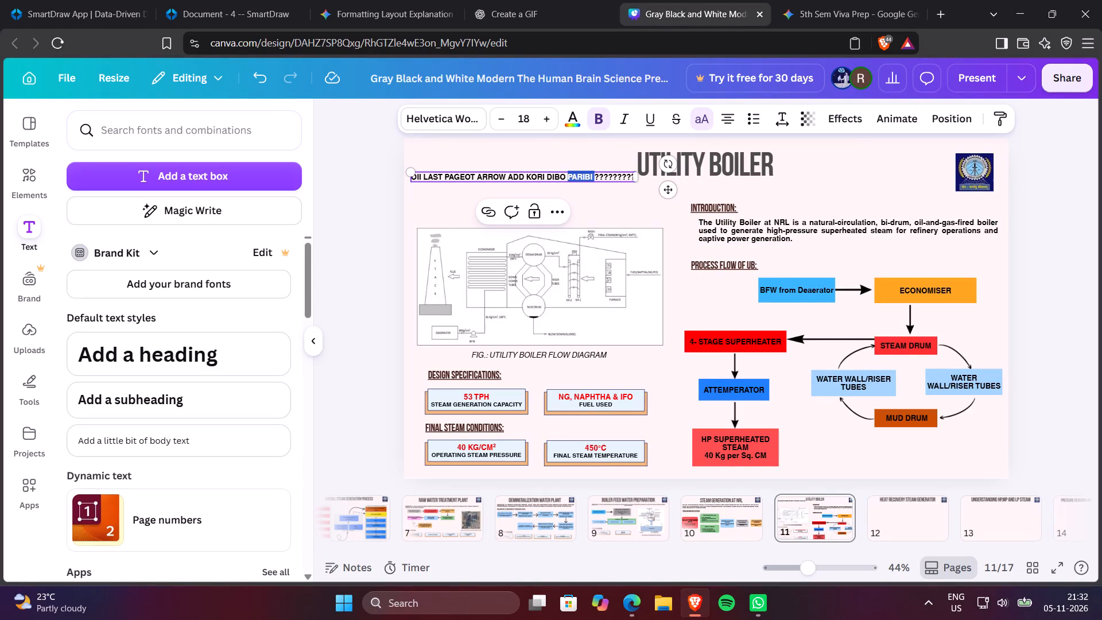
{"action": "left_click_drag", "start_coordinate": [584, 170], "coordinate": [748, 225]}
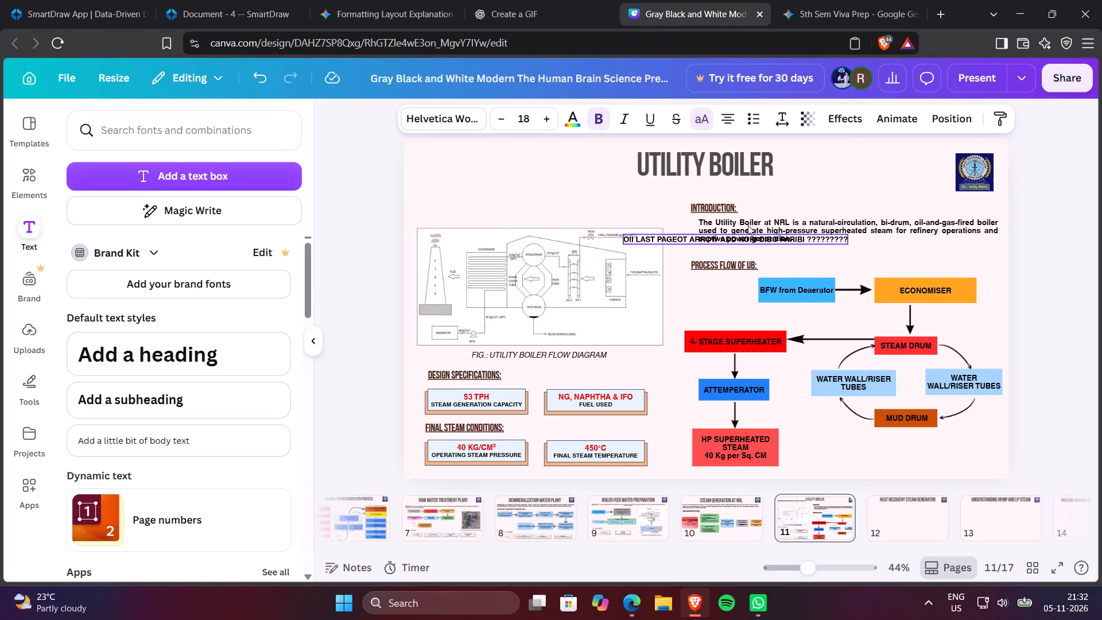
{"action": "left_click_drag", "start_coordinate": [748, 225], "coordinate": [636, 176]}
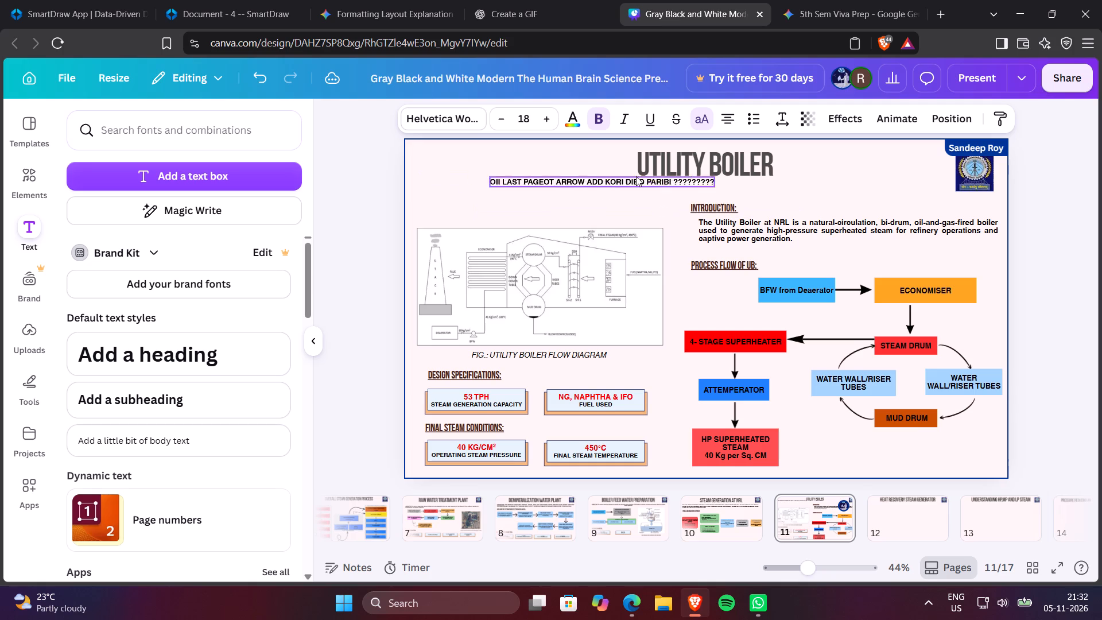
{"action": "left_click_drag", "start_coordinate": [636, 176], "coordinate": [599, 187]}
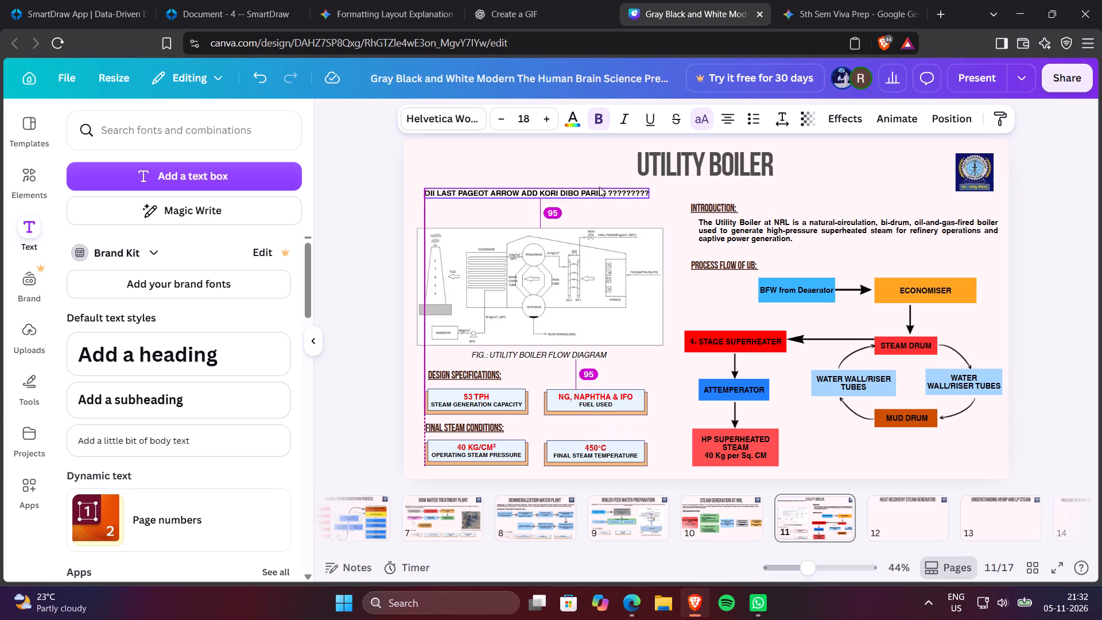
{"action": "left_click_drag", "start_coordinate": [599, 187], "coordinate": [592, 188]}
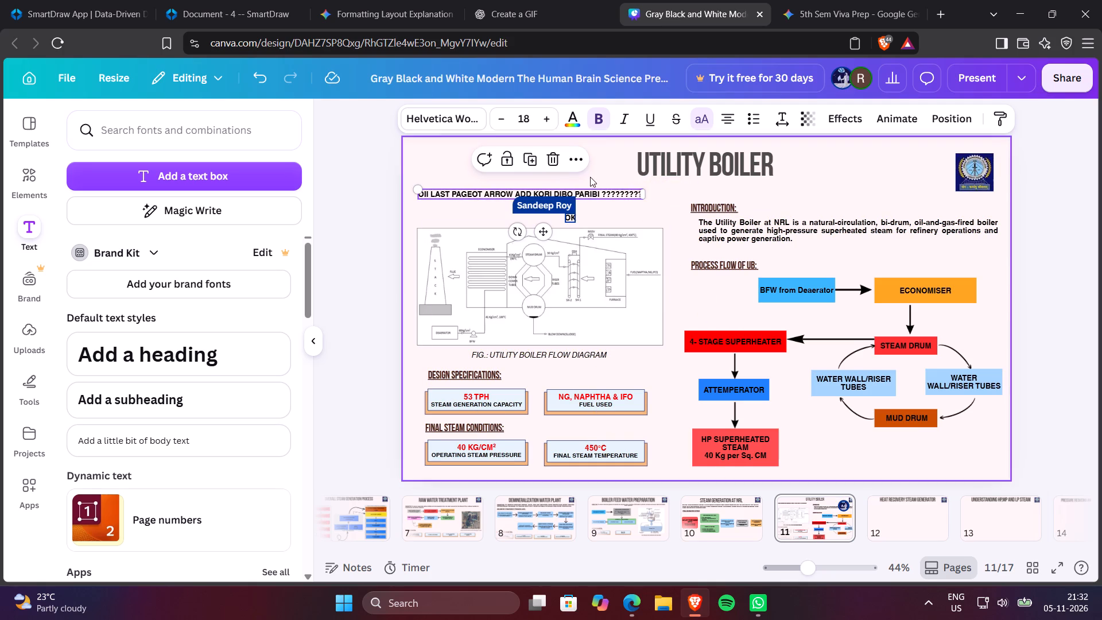
Delete the message about adding arrows and the "OK" reply text box above the utility boiler flow diagram.
{"action": "left_click", "coordinate": [553, 158]}
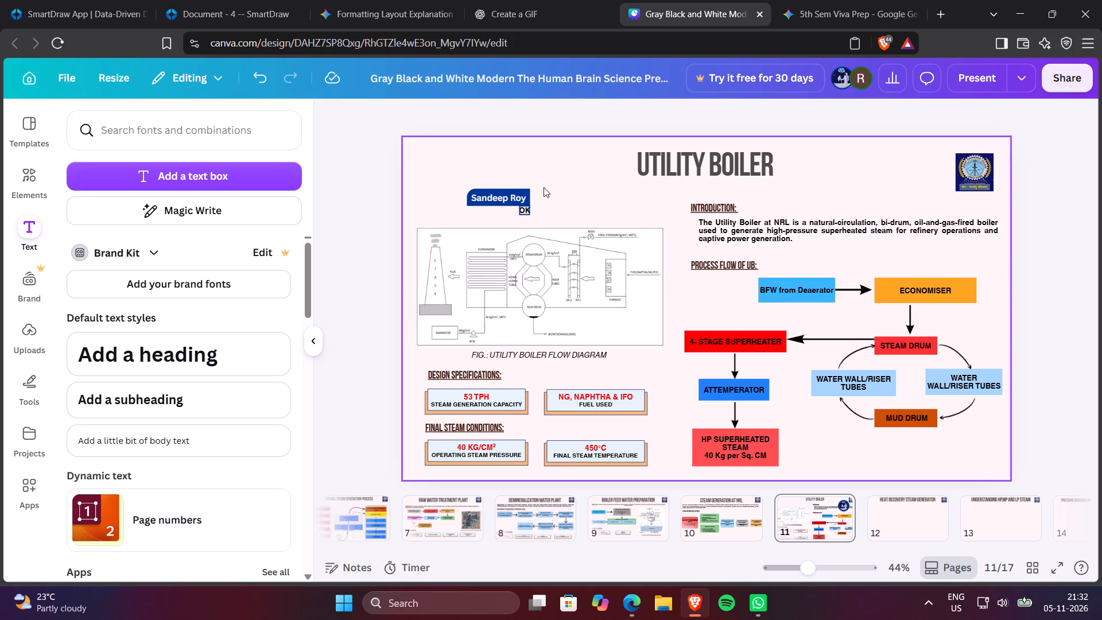
{"action": "left_click", "coordinate": [529, 197]}
{"action": "left_click", "coordinate": [524, 207]}
{"action": "left_click", "coordinate": [539, 177]}
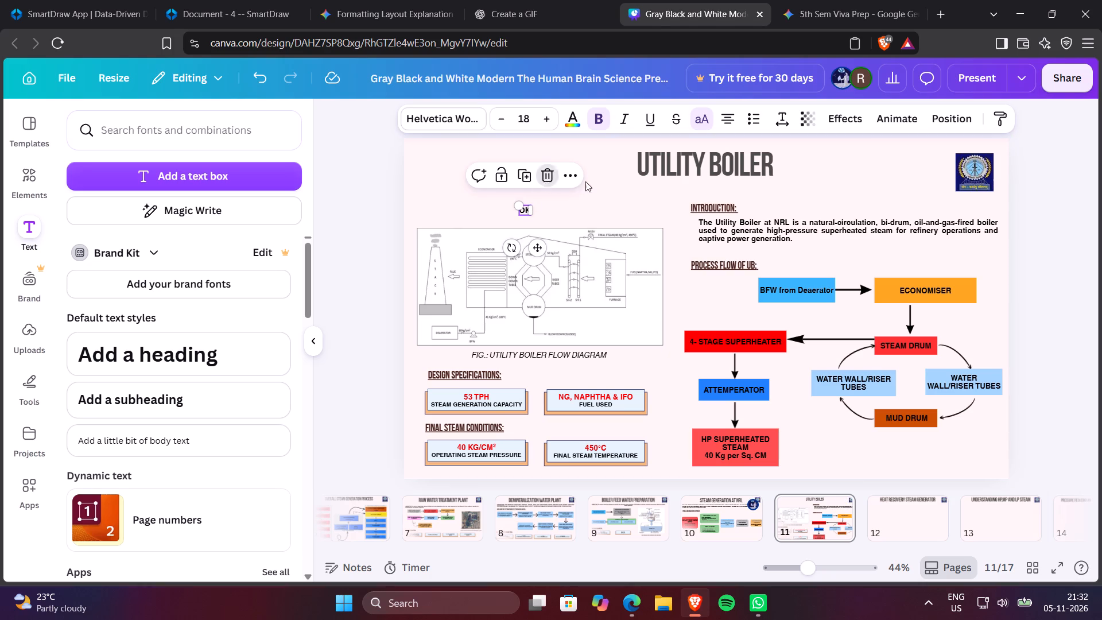
Go to page 10, the Steam Generation at NRL slide.
{"action": "left_click", "coordinate": [637, 540]}
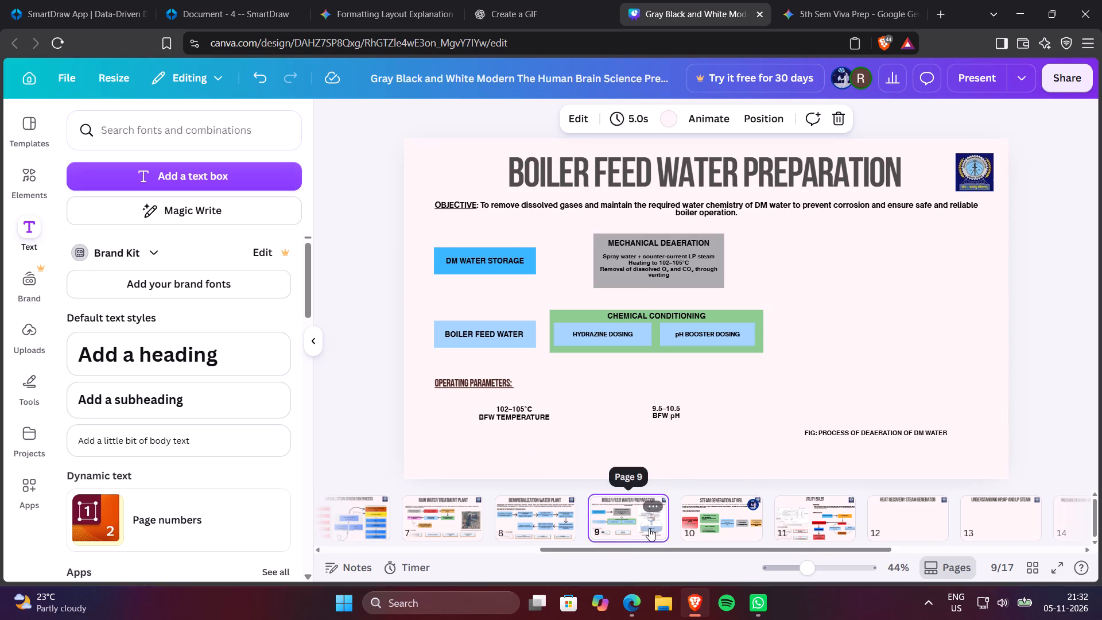
{"action": "left_click", "coordinate": [709, 524]}
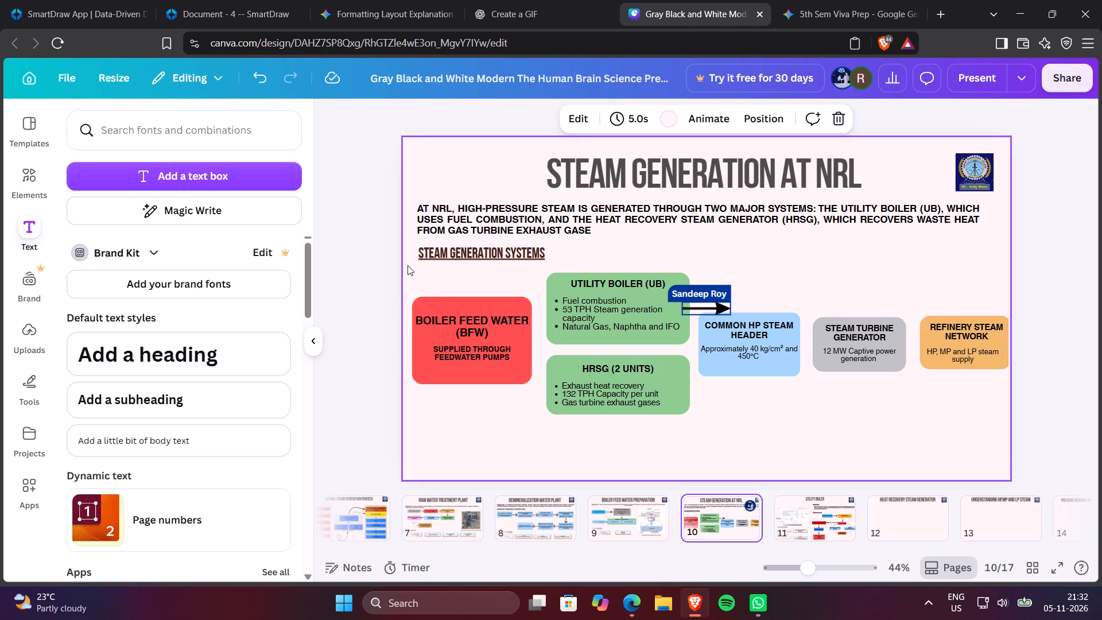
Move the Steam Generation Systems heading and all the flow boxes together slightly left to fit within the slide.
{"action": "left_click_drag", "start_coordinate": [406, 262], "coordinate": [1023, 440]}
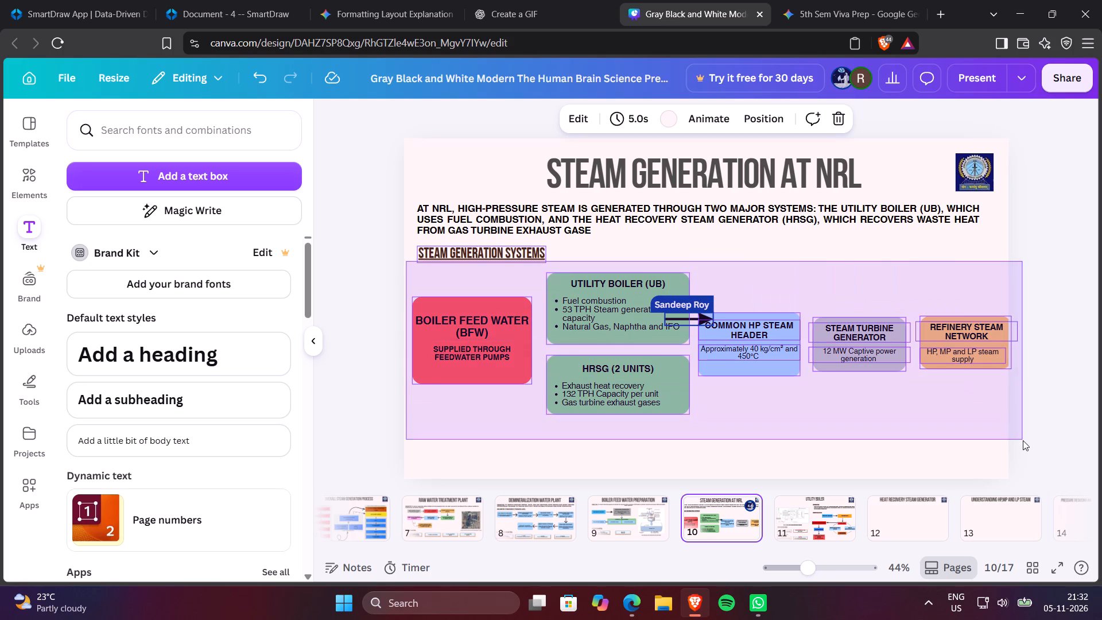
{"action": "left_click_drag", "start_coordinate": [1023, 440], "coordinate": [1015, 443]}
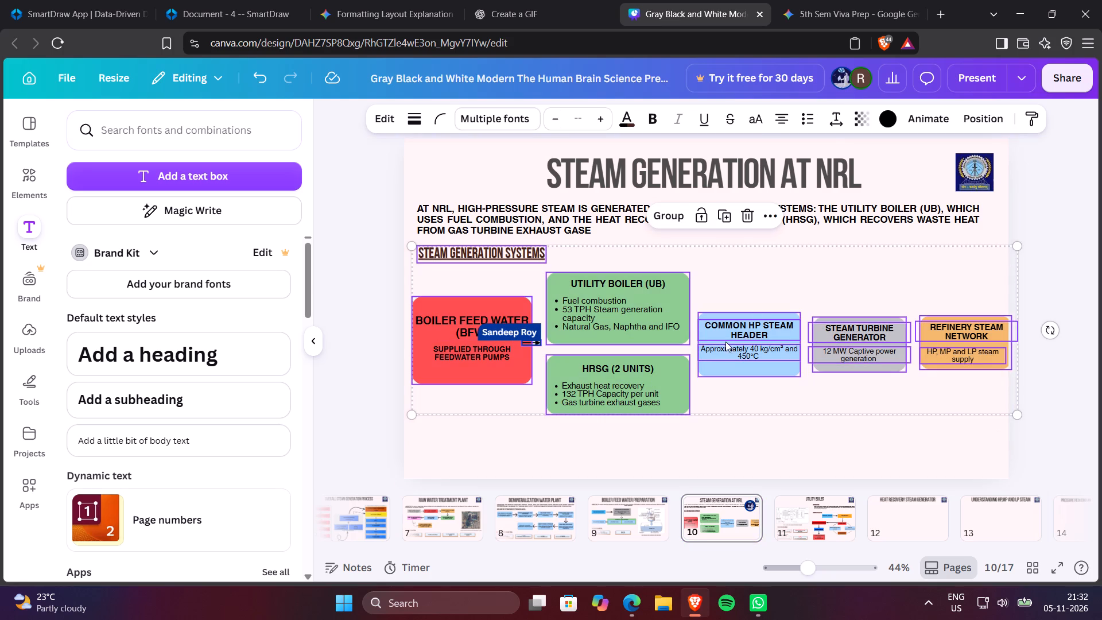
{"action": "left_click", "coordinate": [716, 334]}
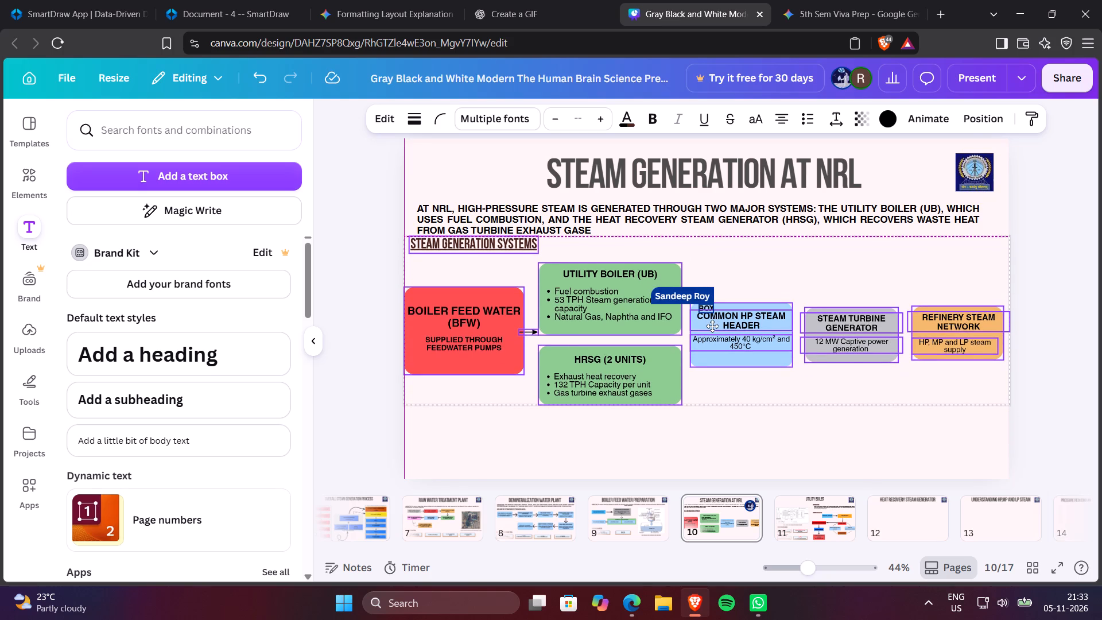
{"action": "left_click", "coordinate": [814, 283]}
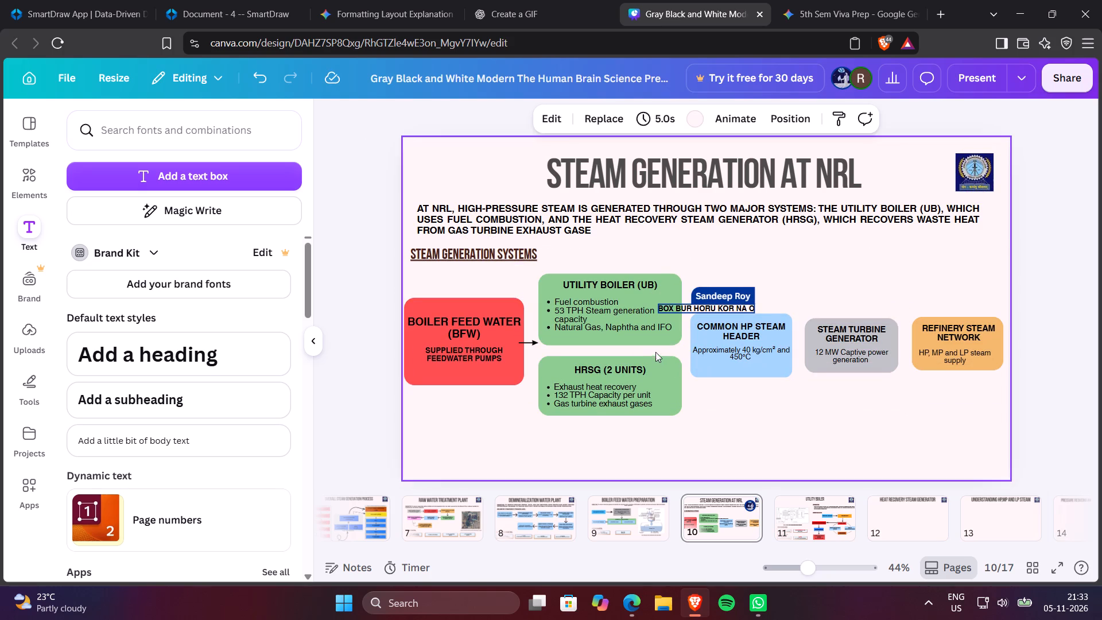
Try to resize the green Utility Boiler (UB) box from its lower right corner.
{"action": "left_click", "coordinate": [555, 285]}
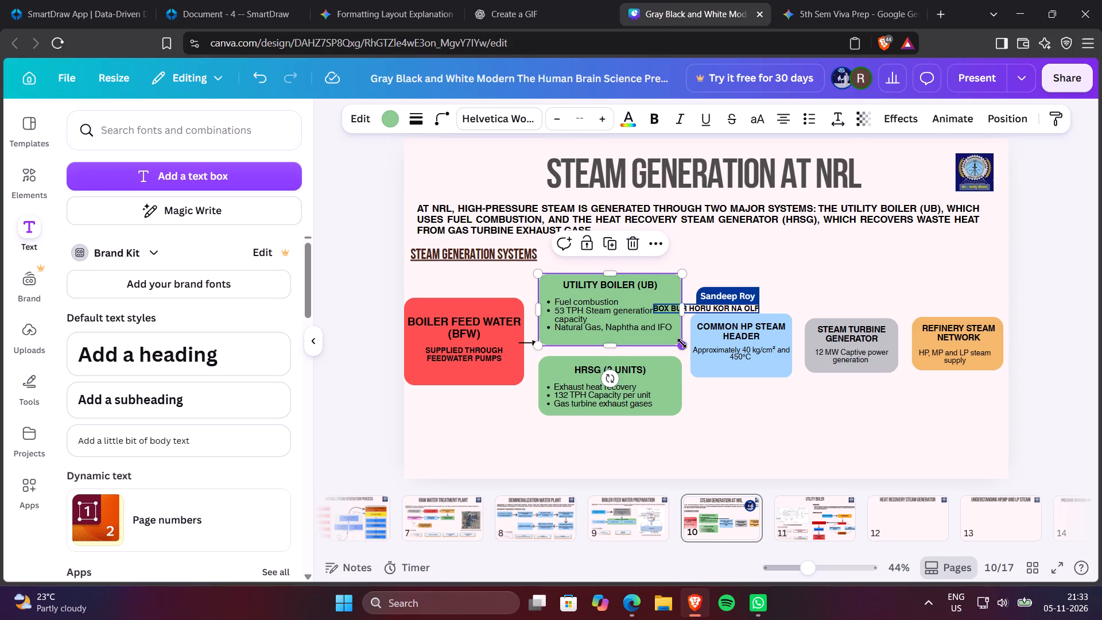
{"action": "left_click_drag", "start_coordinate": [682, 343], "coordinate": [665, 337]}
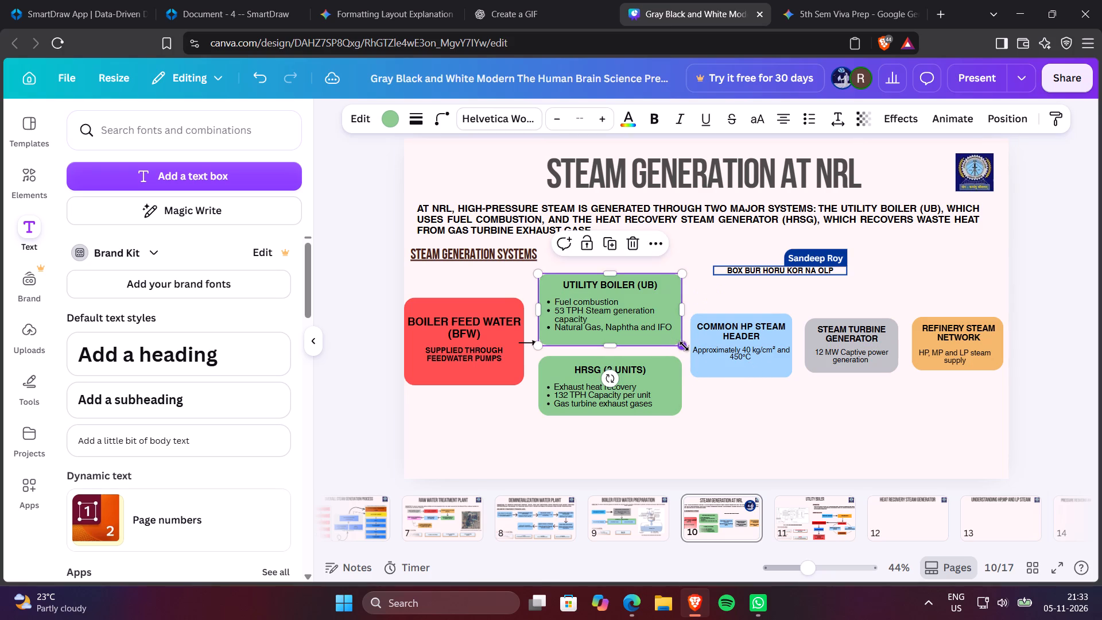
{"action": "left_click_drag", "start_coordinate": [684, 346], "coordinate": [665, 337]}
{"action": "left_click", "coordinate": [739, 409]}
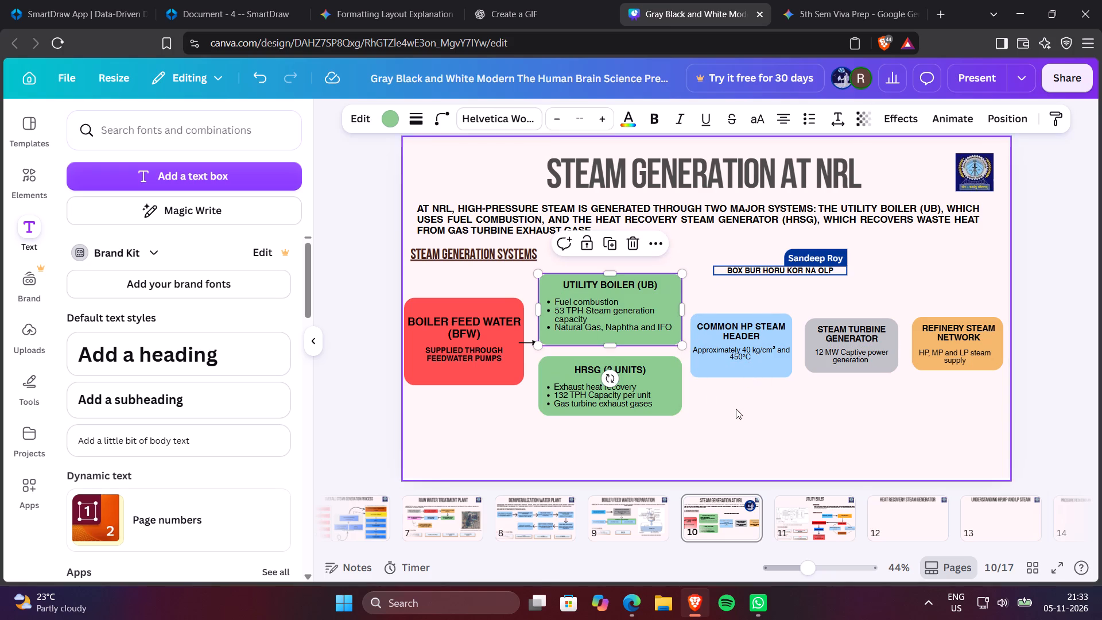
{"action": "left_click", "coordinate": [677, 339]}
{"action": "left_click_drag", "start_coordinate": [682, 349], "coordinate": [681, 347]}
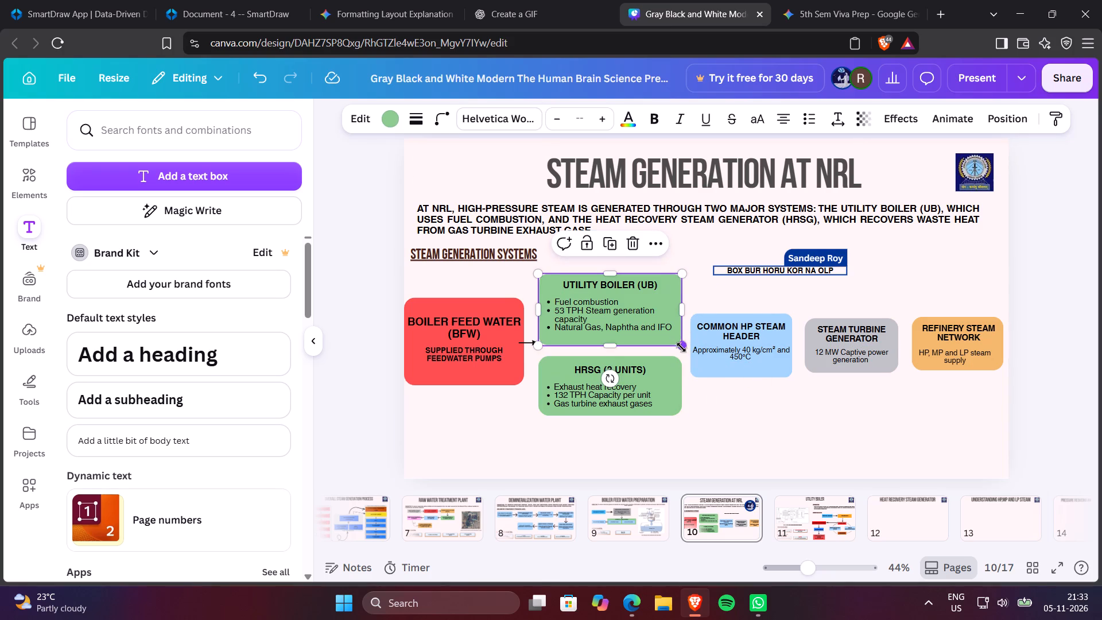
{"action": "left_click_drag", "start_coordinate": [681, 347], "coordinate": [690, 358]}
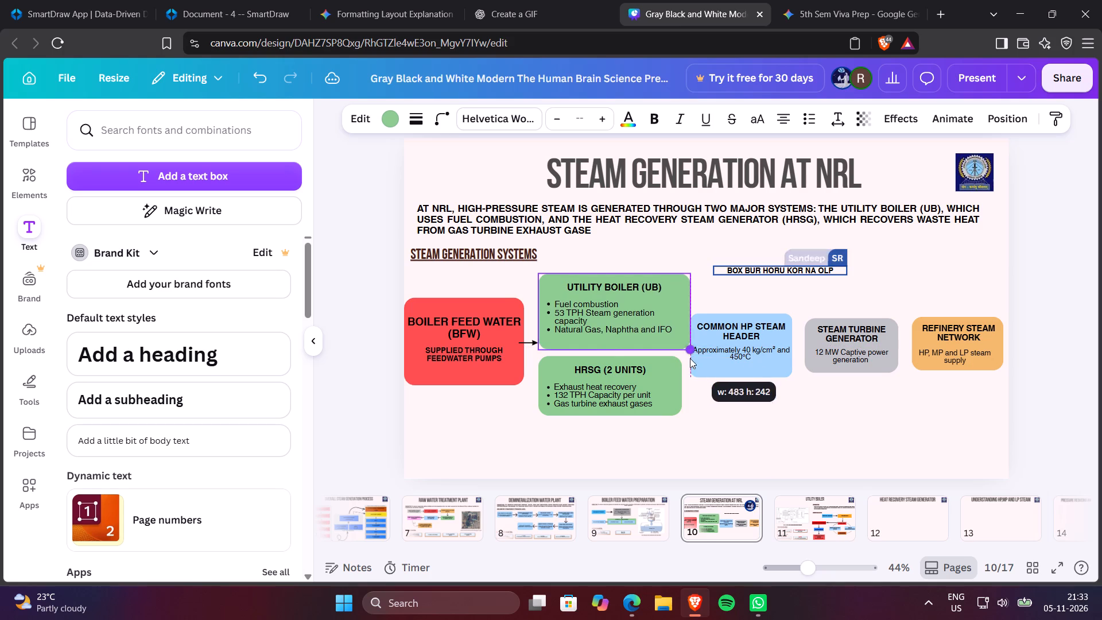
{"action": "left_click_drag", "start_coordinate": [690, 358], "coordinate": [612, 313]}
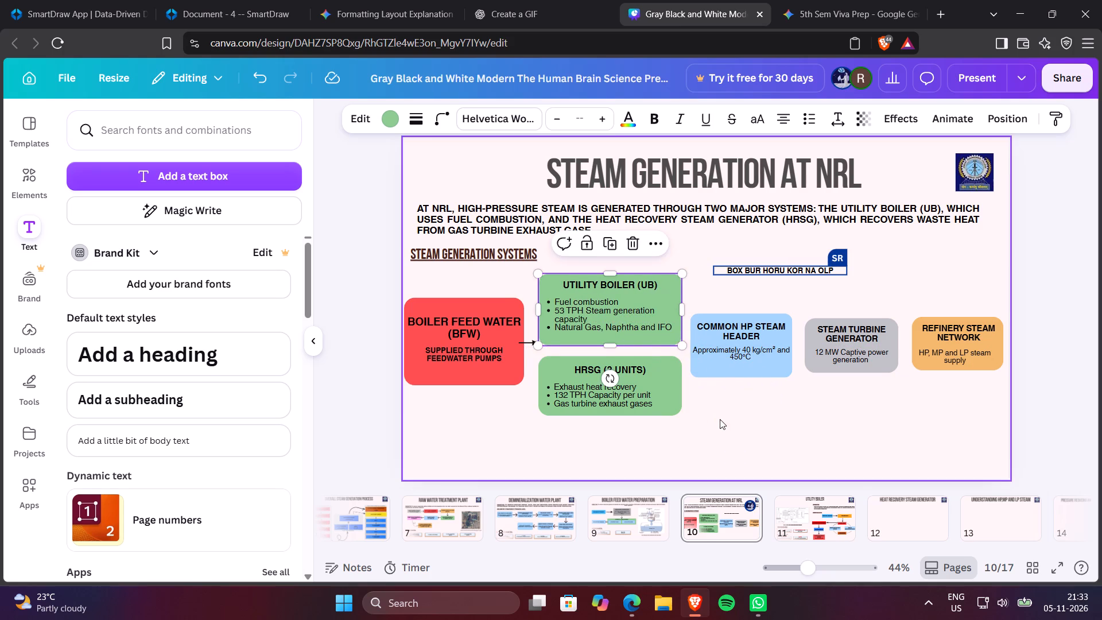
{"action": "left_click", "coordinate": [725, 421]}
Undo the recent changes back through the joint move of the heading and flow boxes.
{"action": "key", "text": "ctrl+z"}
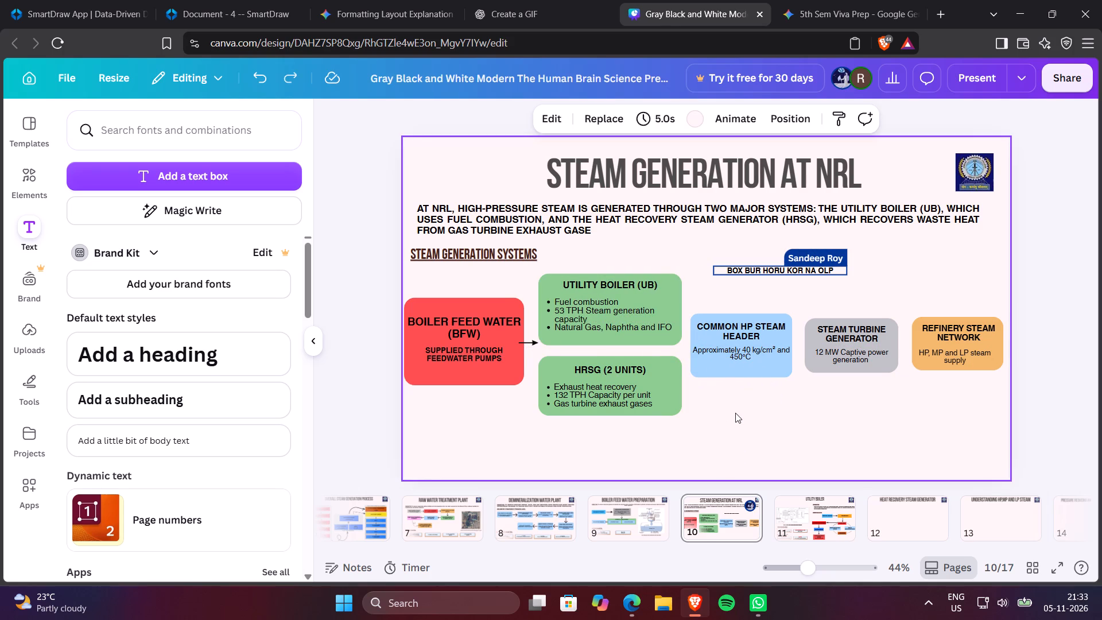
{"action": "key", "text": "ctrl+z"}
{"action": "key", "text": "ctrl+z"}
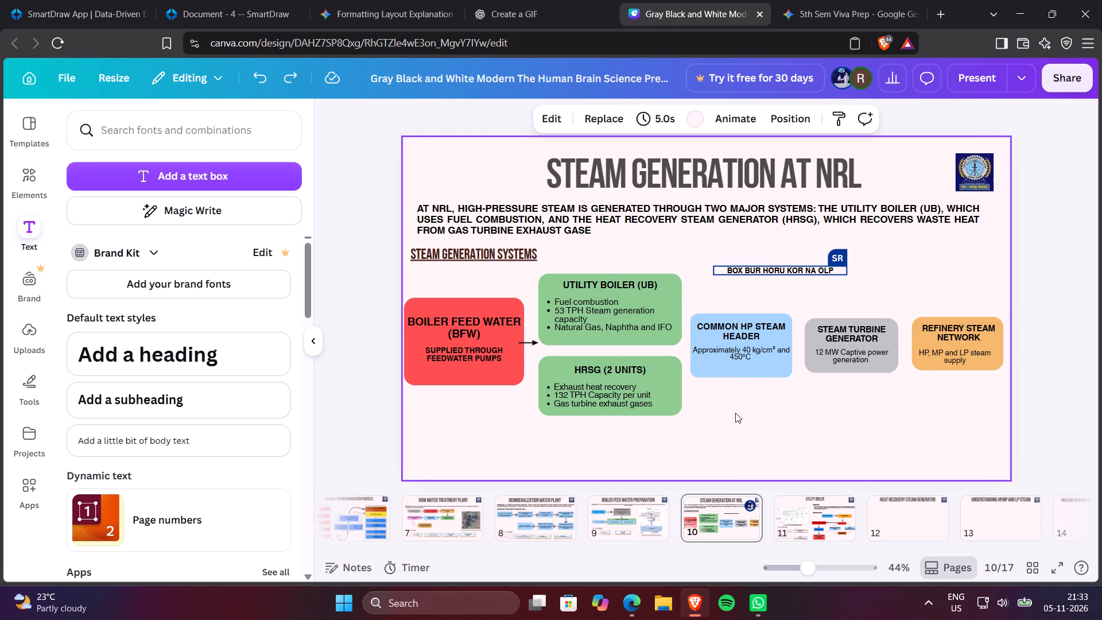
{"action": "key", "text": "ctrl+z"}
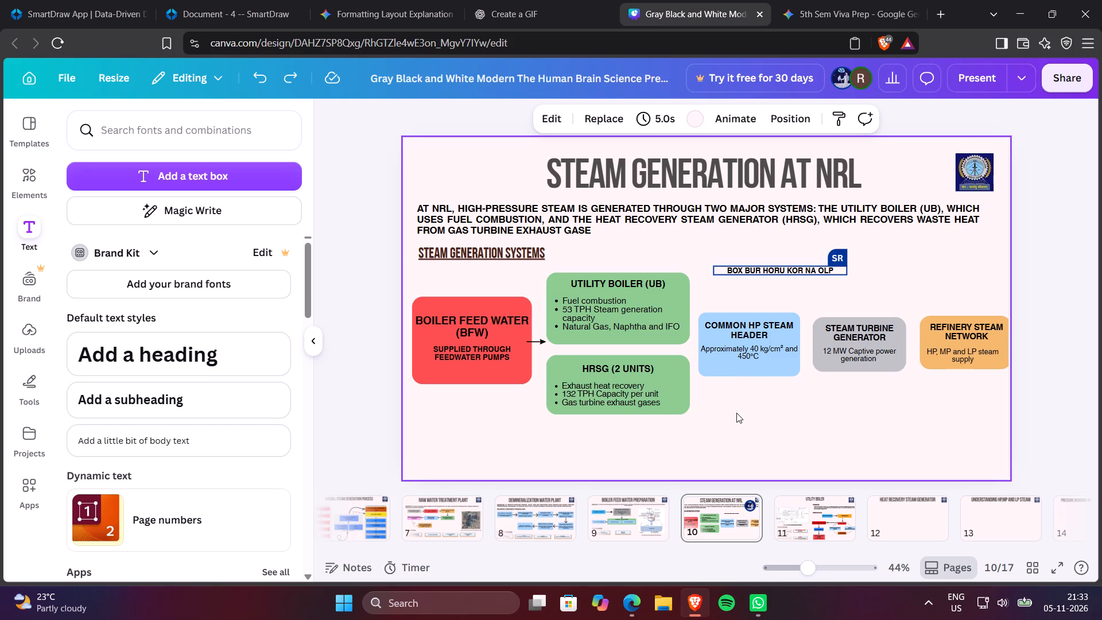
Shrink the red Boiler Feed Water (BFW) box from its lower right corner to about 316 by 231.
{"action": "left_click", "coordinate": [509, 313]}
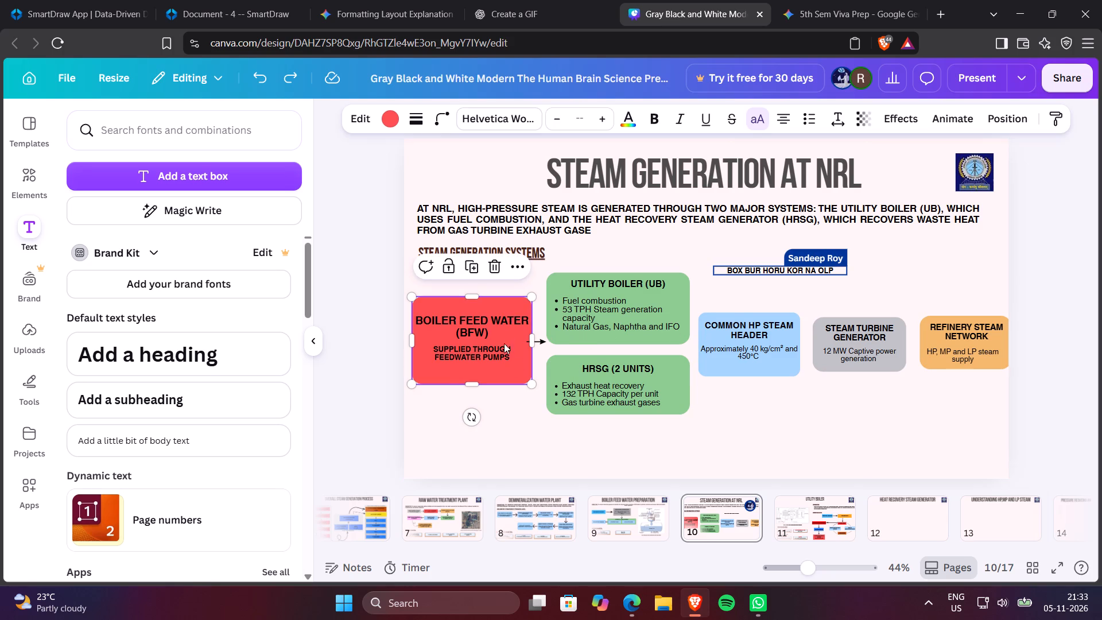
{"action": "left_click_drag", "start_coordinate": [534, 386], "coordinate": [517, 371]}
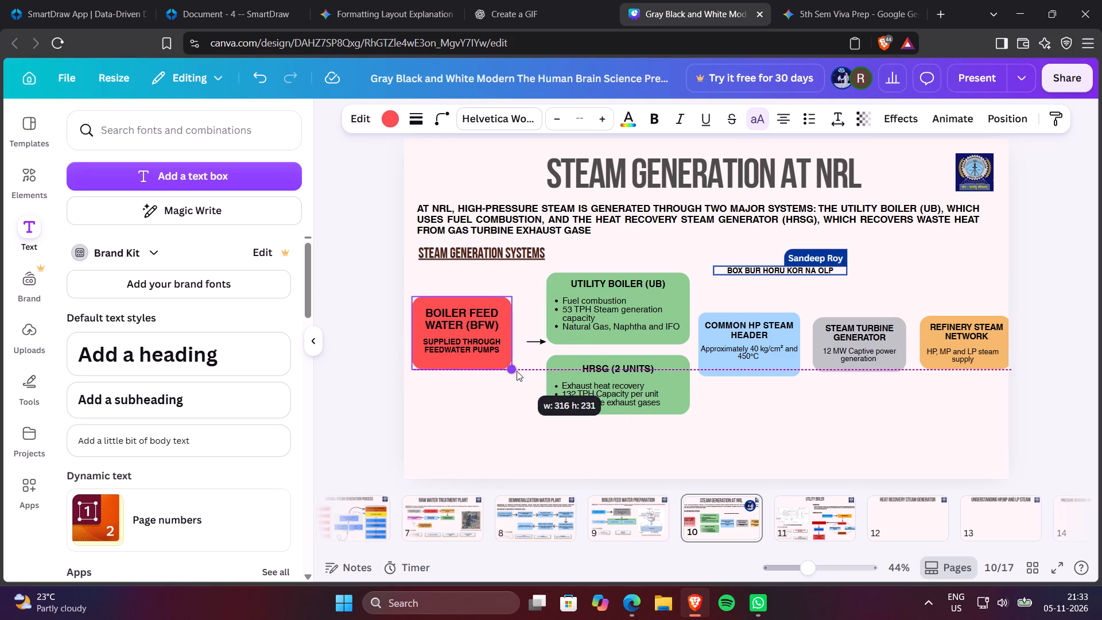
{"action": "left_click_drag", "start_coordinate": [517, 371], "coordinate": [516, 371]}
Remove the bold and all-caps formatting from "Supplied through feedwater pumps" in the red Boiler Feed Water box.
{"action": "triple_click", "coordinate": [487, 348]}
{"action": "left_click", "coordinate": [487, 348]}
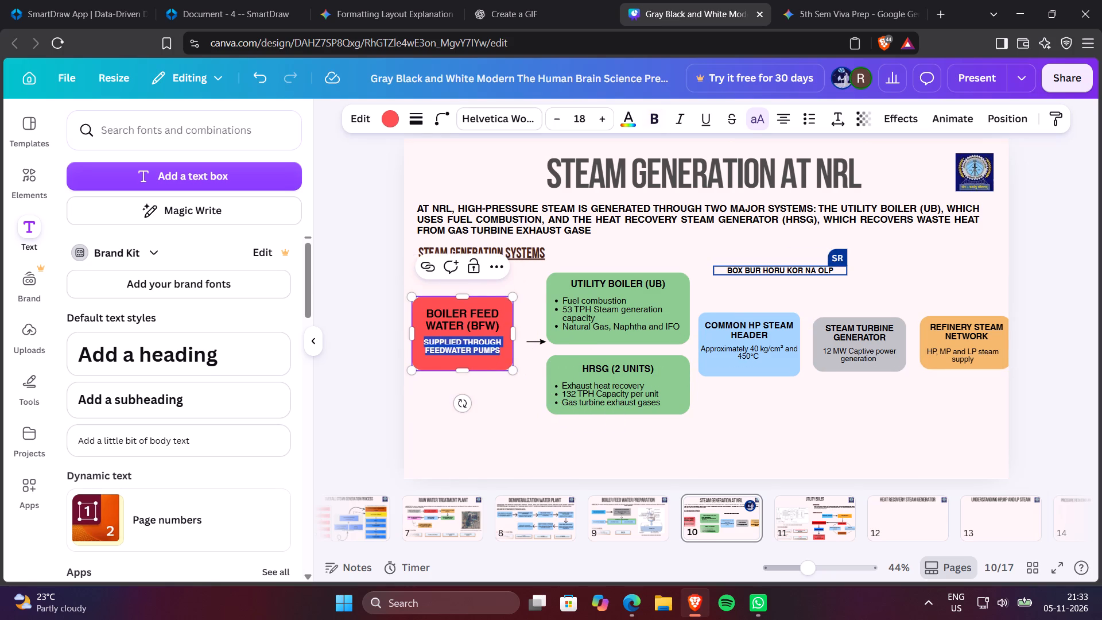
{"action": "double_click", "coordinate": [653, 123]}
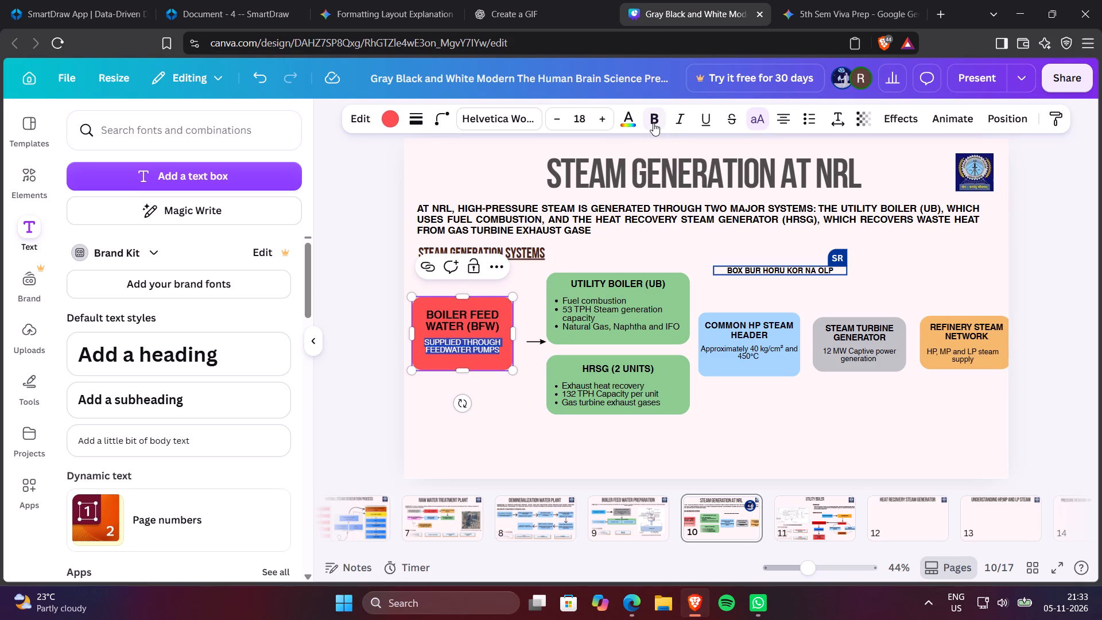
{"action": "left_click", "coordinate": [496, 448]}
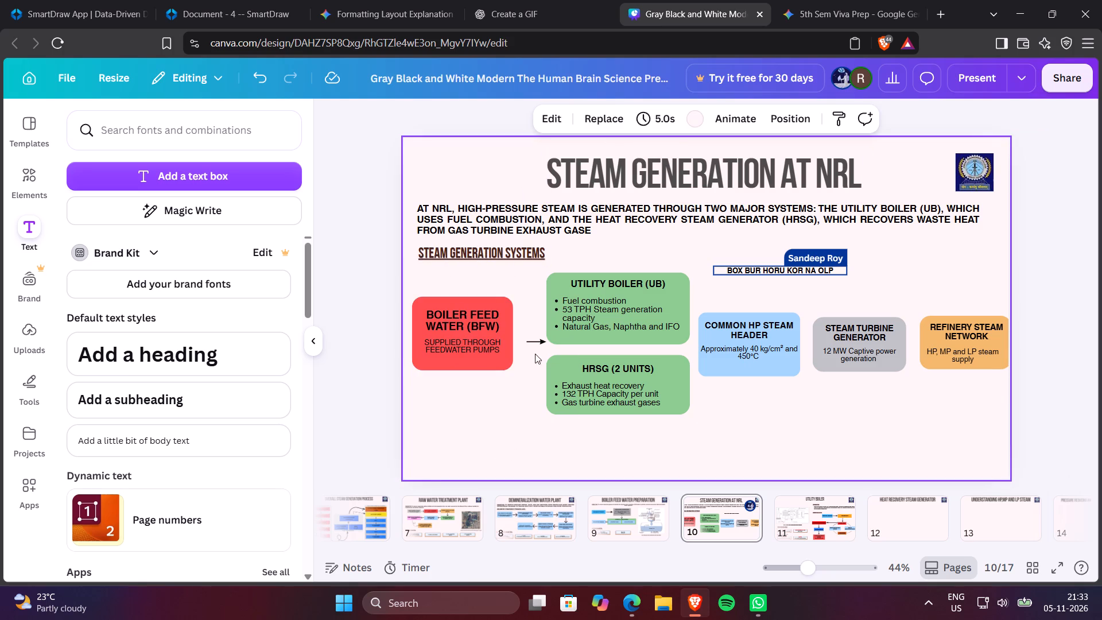
{"action": "double_click", "coordinate": [473, 347]}
{"action": "left_click", "coordinate": [473, 347]}
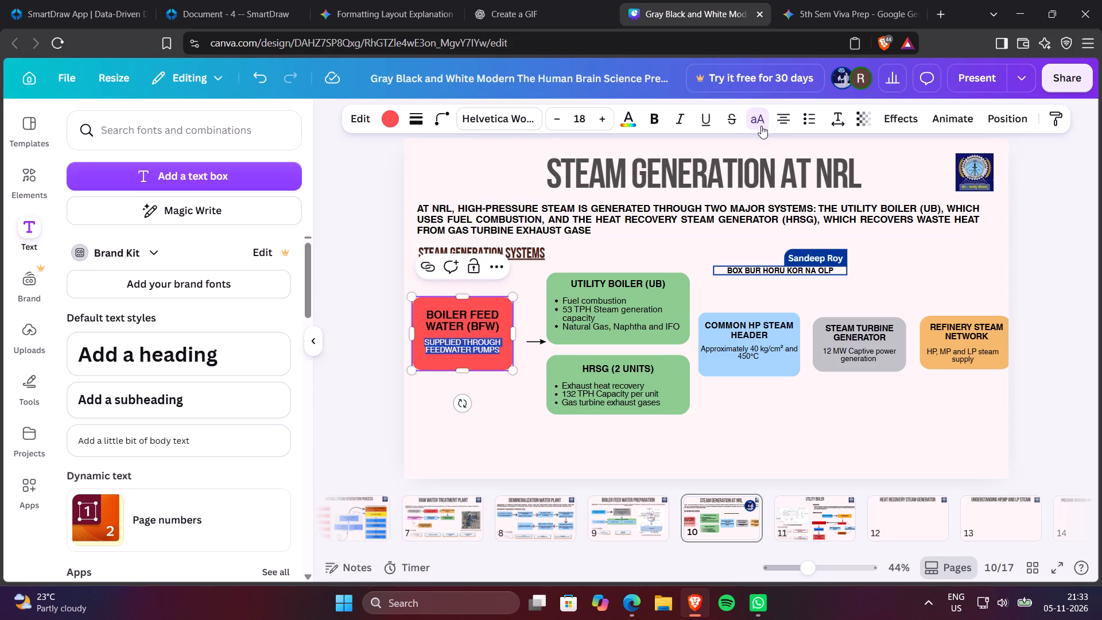
{"action": "left_click", "coordinate": [759, 121]}
{"action": "left_click", "coordinate": [500, 410]}
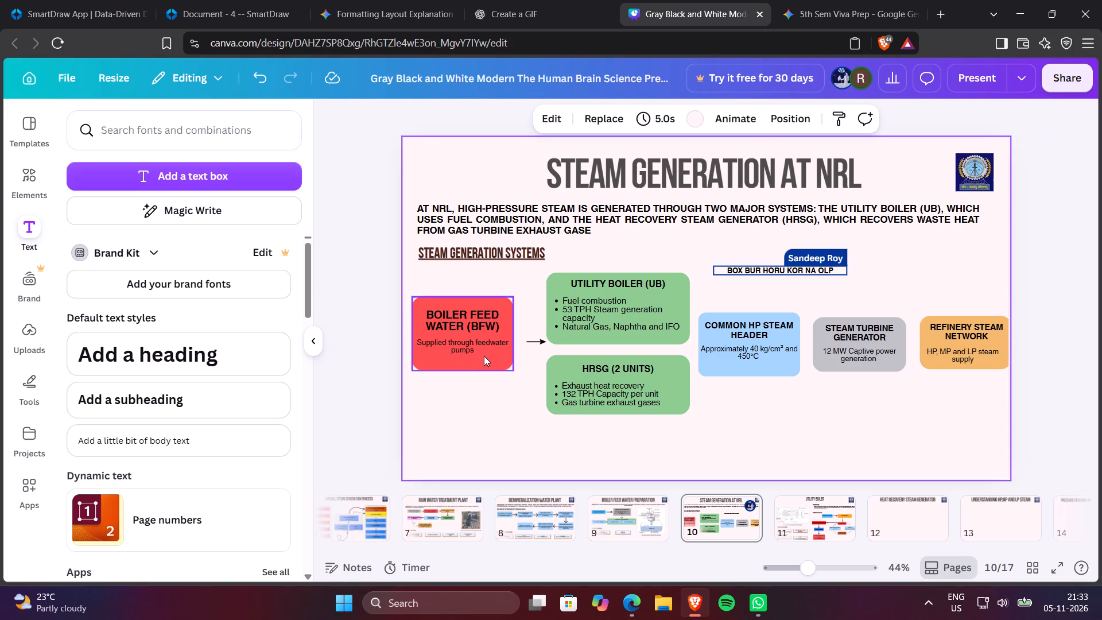
Increase the font size of "Supplied through feedwater pumps" in the red Boiler Feed Water box by one point.
{"action": "left_click", "coordinate": [473, 342]}
{"action": "triple_click", "coordinate": [467, 345]}
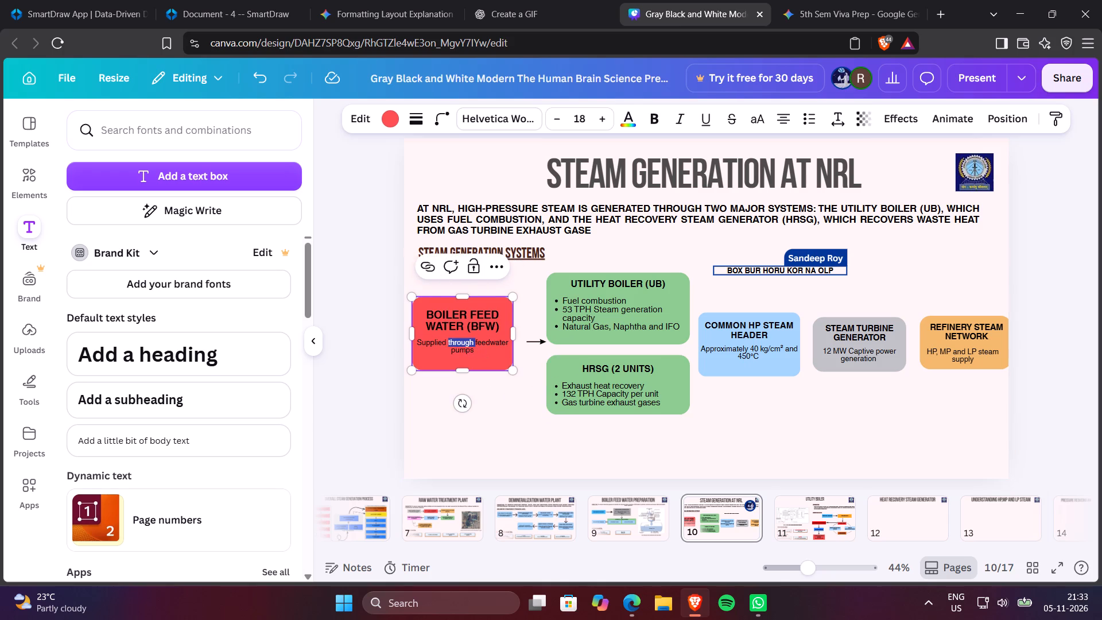
{"action": "double_click", "coordinate": [600, 119]}
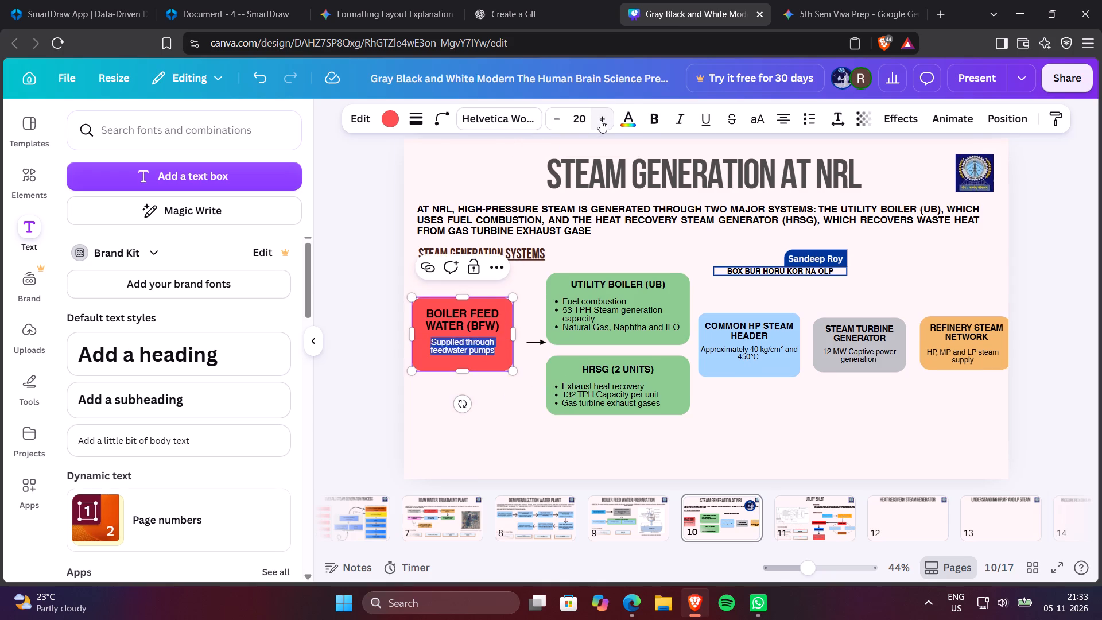
{"action": "left_click", "coordinate": [560, 121]}
{"action": "left_click", "coordinate": [524, 427]}
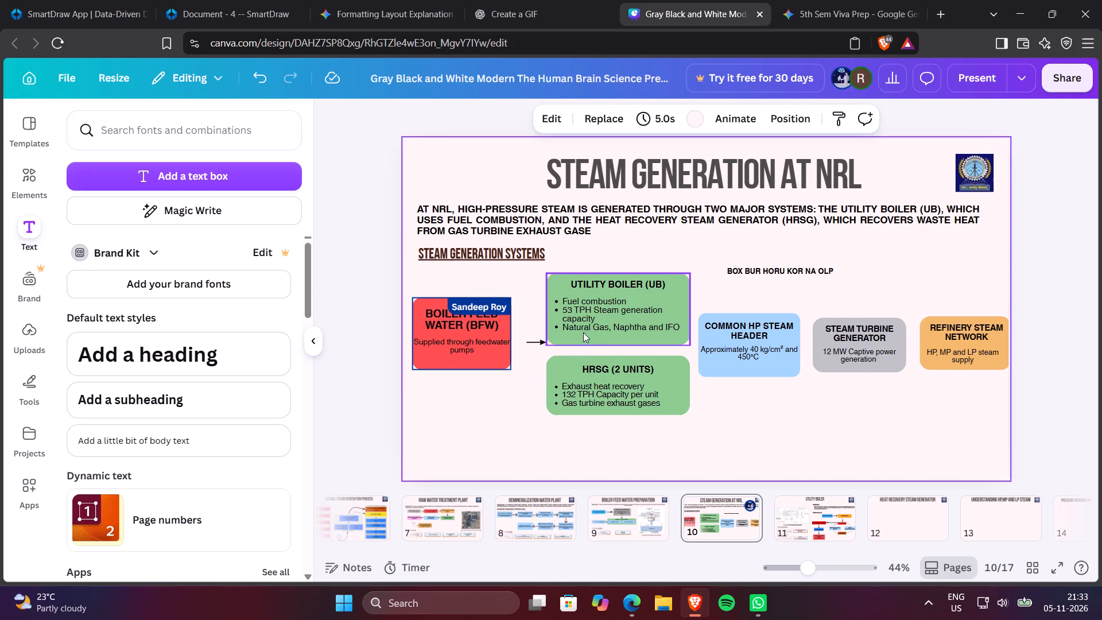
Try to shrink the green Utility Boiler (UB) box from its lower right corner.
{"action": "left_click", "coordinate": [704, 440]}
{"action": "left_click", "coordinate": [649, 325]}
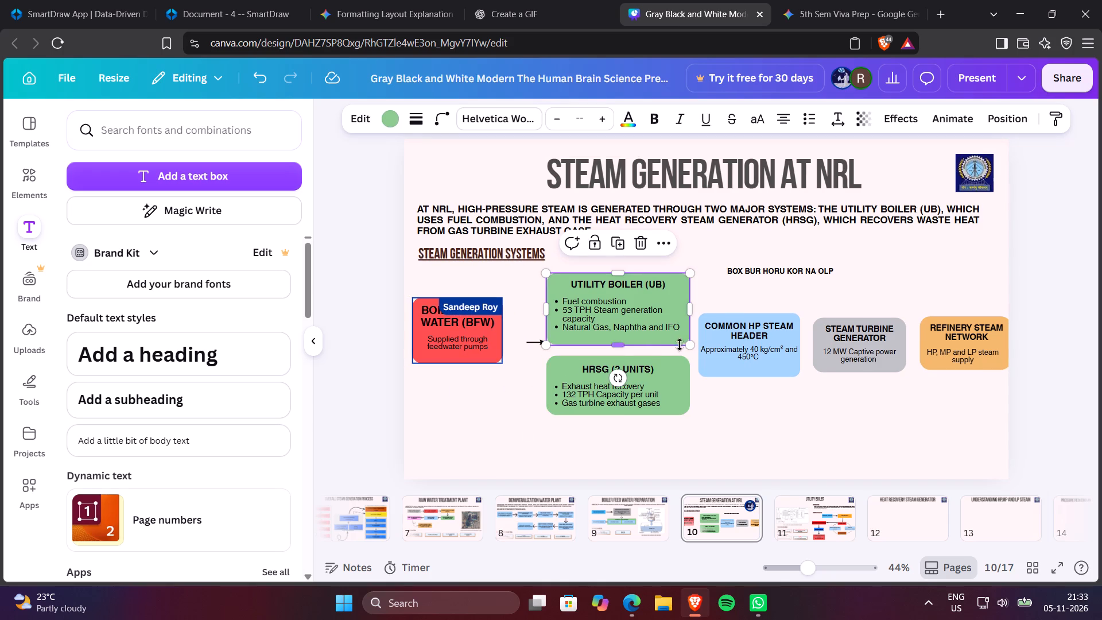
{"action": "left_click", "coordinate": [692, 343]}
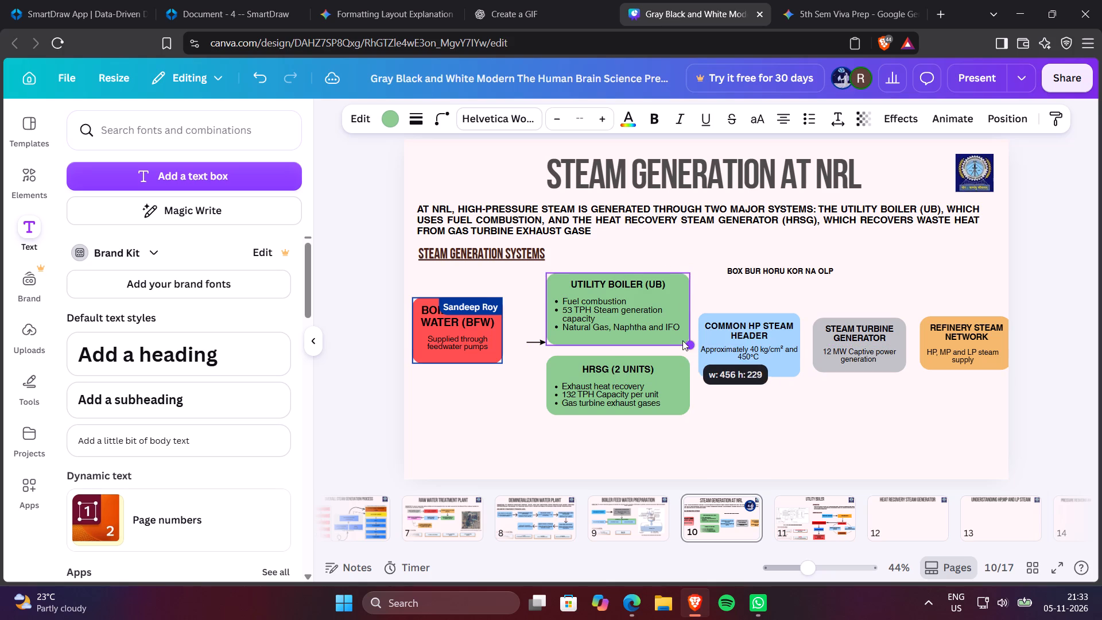
Shrink the HRSG (2 Units) box slightly from its lower right corner and move it further down below the Utility Boiler box.
{"action": "left_click", "coordinate": [671, 374]}
{"action": "left_click_drag", "start_coordinate": [690, 416], "coordinate": [658, 390]}
{"action": "left_click", "coordinate": [670, 378]}
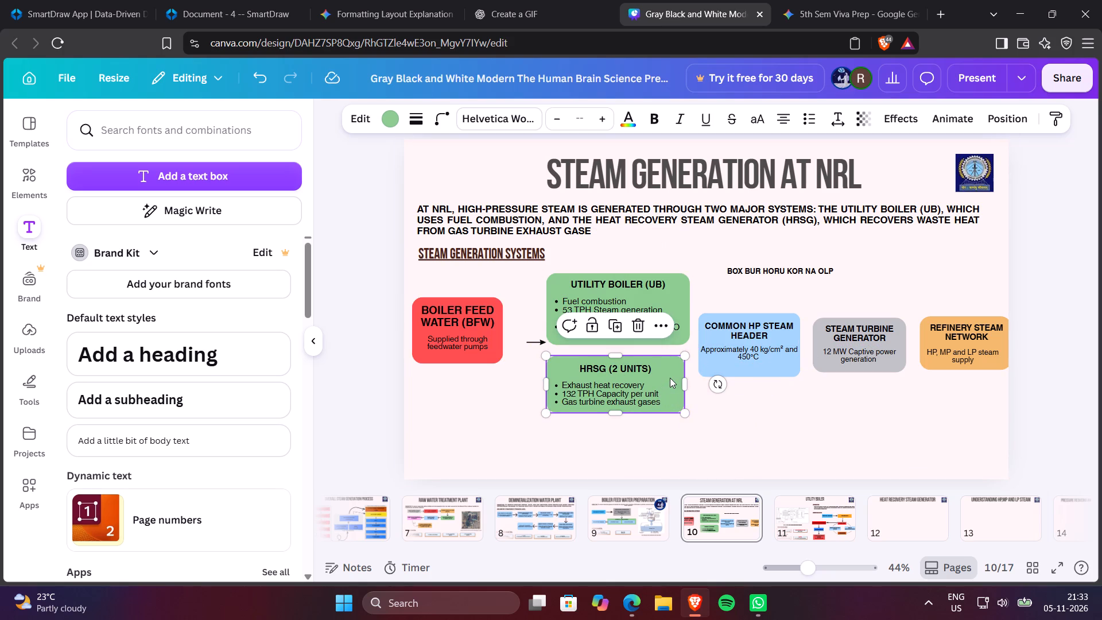
{"action": "left_click_drag", "start_coordinate": [670, 378], "coordinate": [664, 411]}
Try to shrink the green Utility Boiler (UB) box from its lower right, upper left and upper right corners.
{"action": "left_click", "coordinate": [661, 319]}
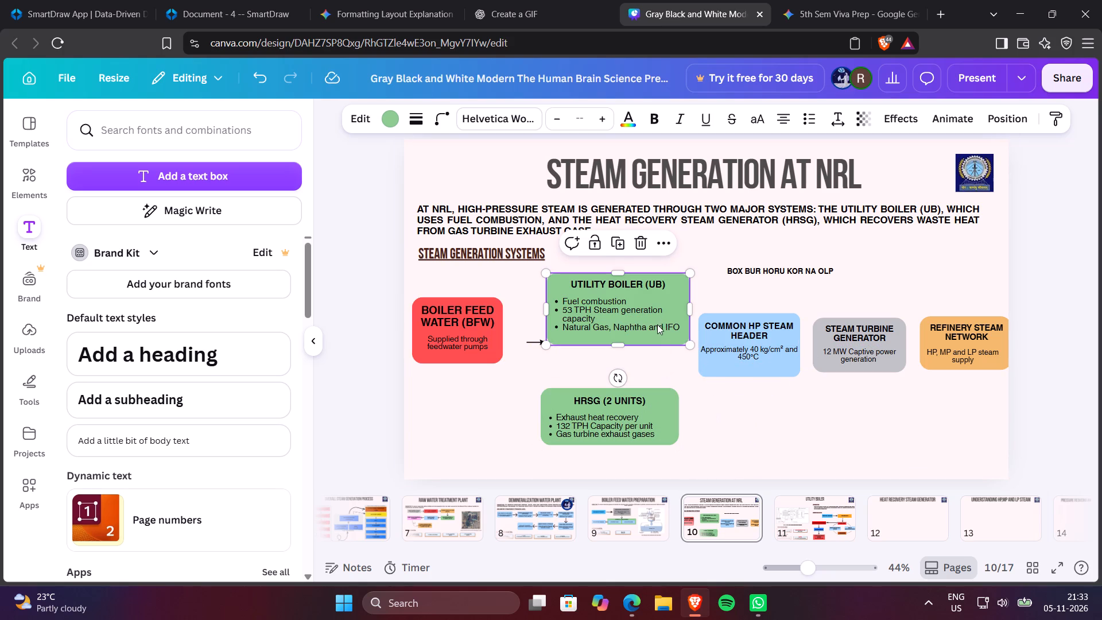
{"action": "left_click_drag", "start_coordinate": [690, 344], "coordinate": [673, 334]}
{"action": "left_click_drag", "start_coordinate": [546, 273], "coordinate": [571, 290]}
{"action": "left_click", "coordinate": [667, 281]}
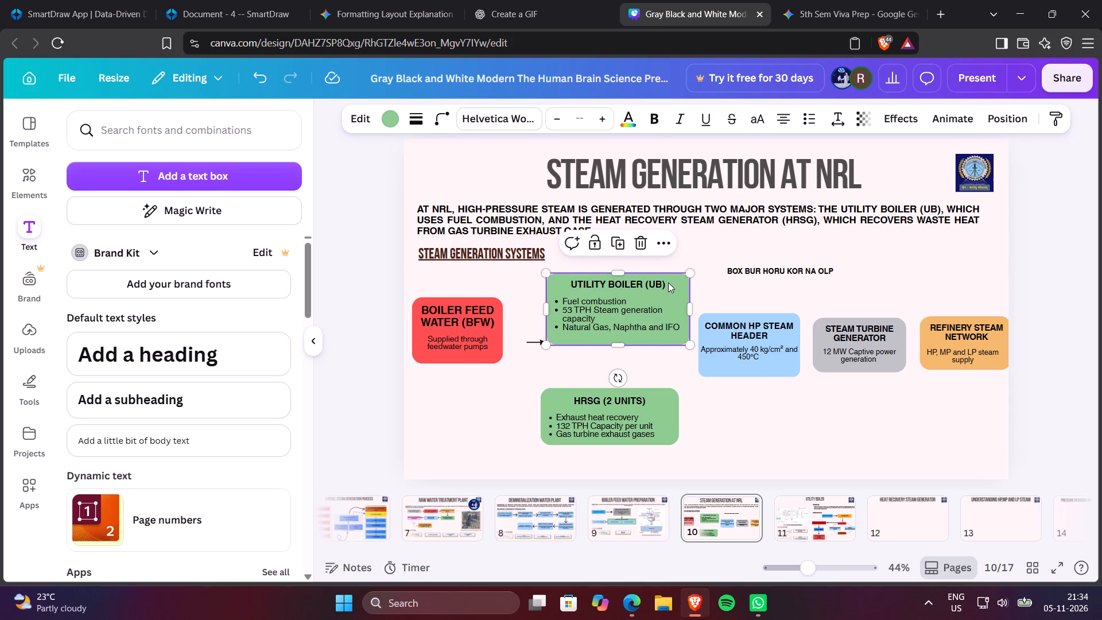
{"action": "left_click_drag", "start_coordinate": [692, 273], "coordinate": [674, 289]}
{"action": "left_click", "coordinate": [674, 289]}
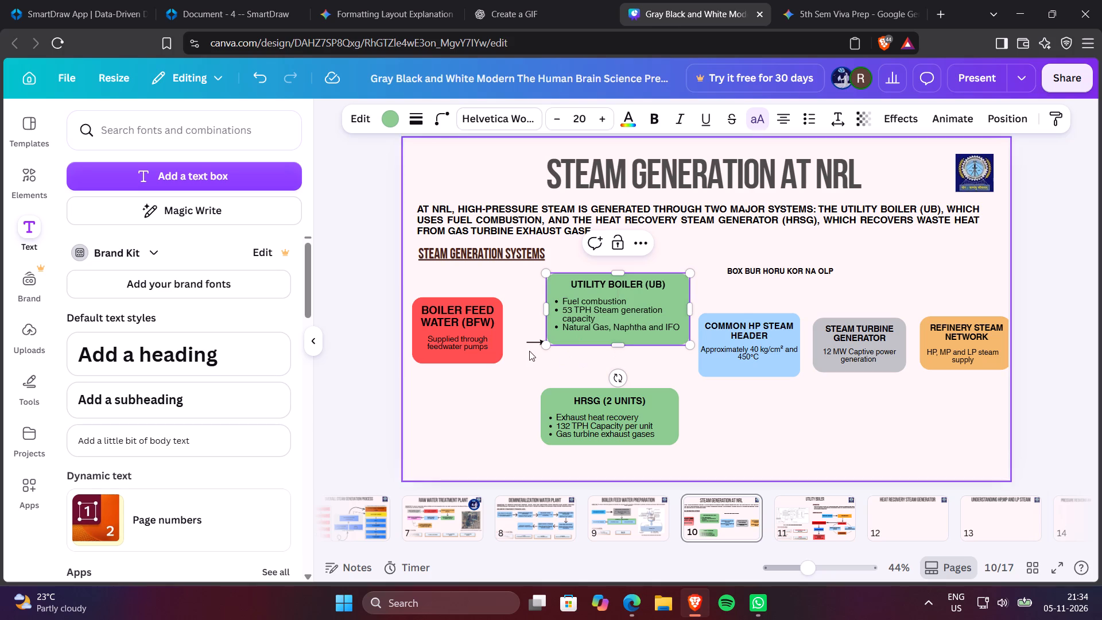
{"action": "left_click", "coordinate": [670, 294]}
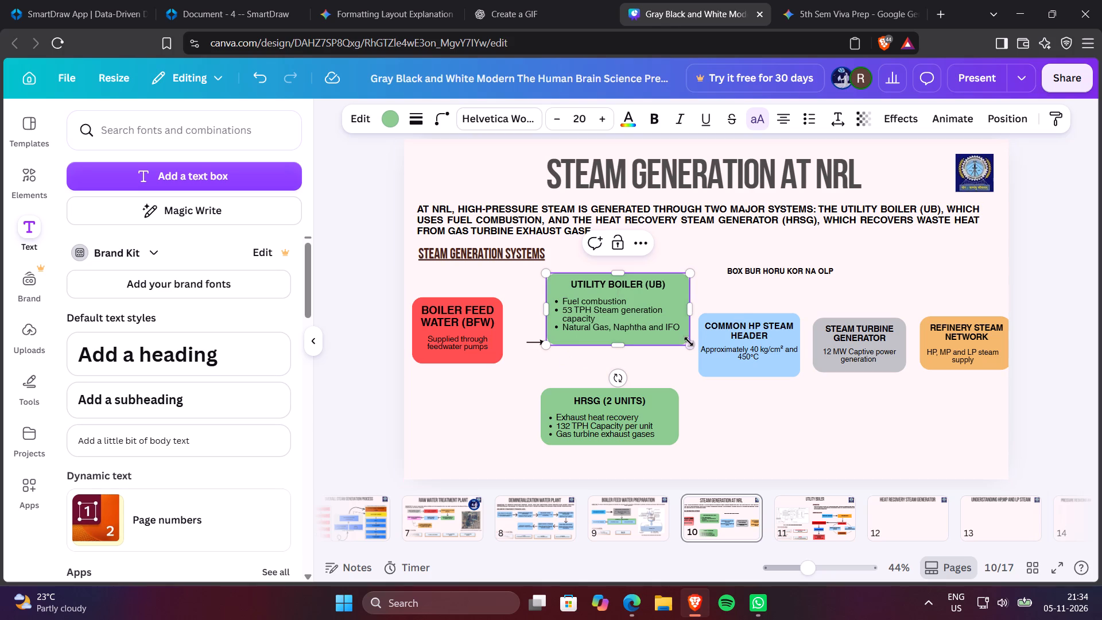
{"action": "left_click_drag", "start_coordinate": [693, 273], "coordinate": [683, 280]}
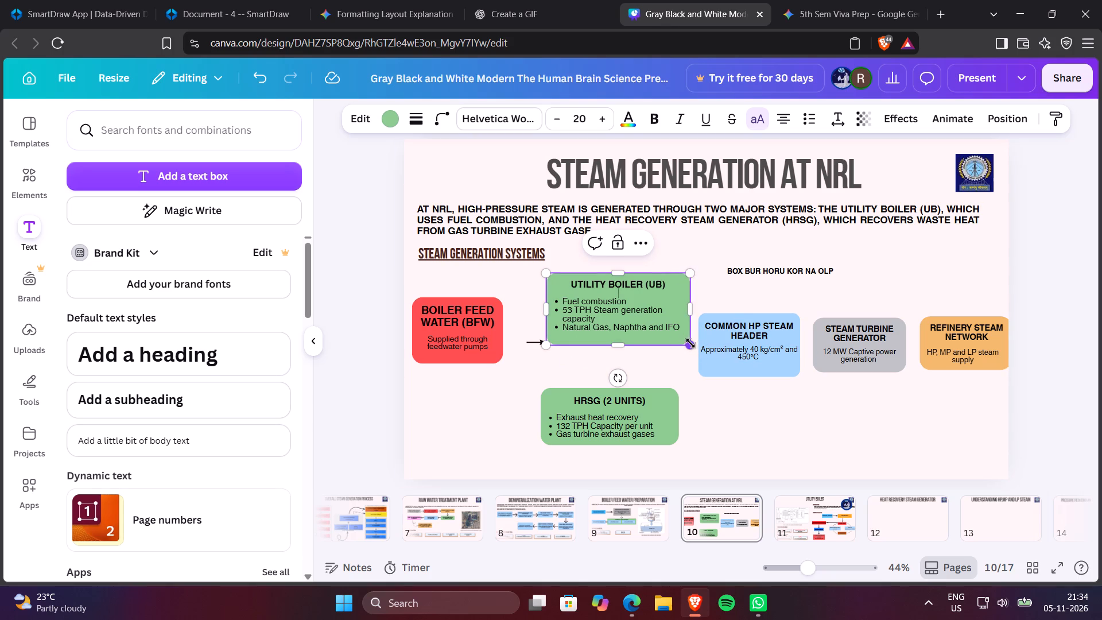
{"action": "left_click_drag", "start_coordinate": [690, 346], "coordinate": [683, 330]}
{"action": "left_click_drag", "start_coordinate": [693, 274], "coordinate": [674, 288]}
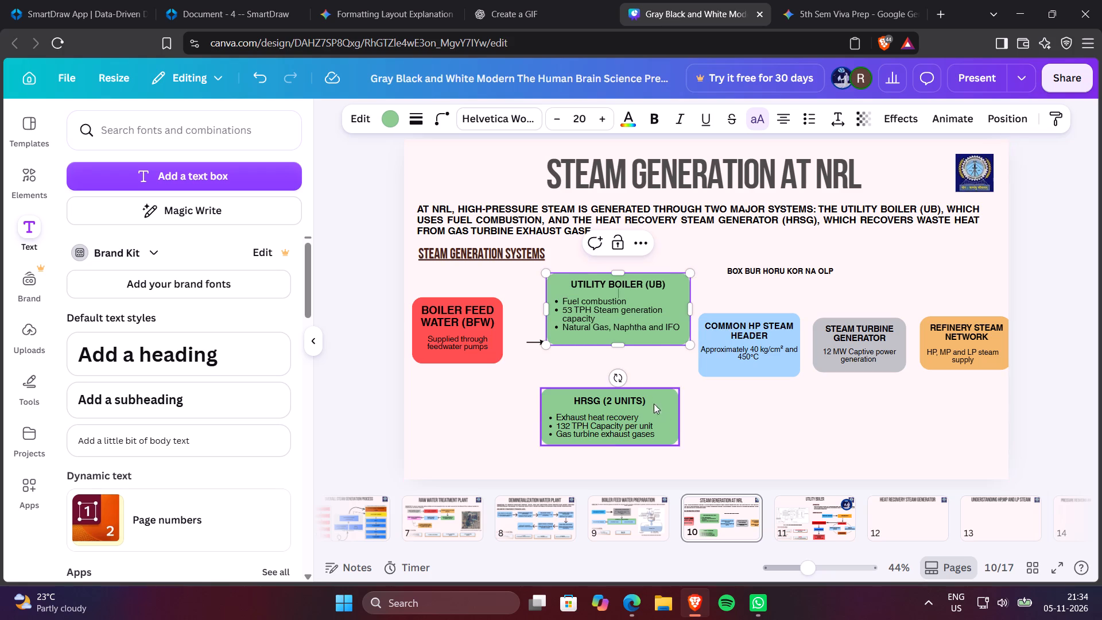
Shrink the HRSG (2 Units) box slightly from its upper right corner.
{"action": "left_click", "coordinate": [653, 398]}
{"action": "left_click_drag", "start_coordinate": [678, 386], "coordinate": [672, 390]}
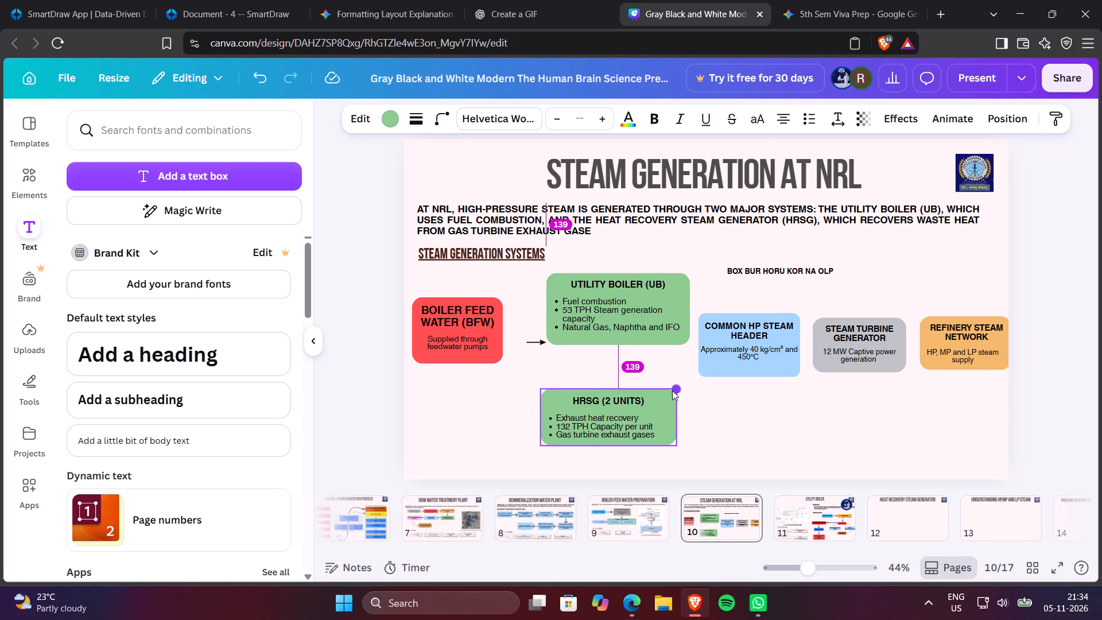
{"action": "left_click_drag", "start_coordinate": [672, 390], "coordinate": [639, 390]}
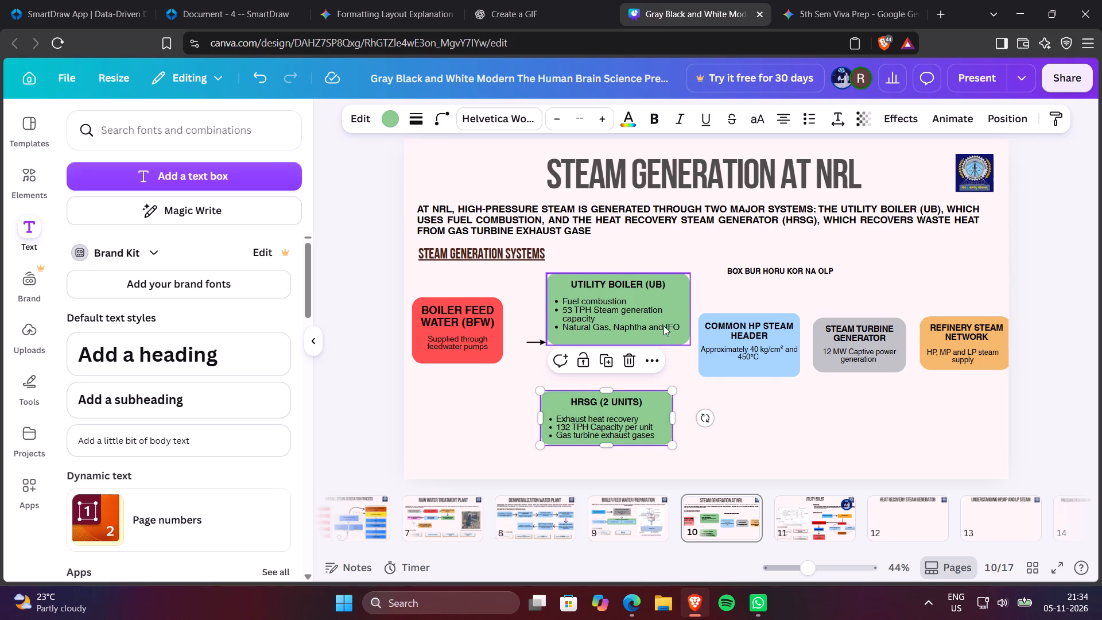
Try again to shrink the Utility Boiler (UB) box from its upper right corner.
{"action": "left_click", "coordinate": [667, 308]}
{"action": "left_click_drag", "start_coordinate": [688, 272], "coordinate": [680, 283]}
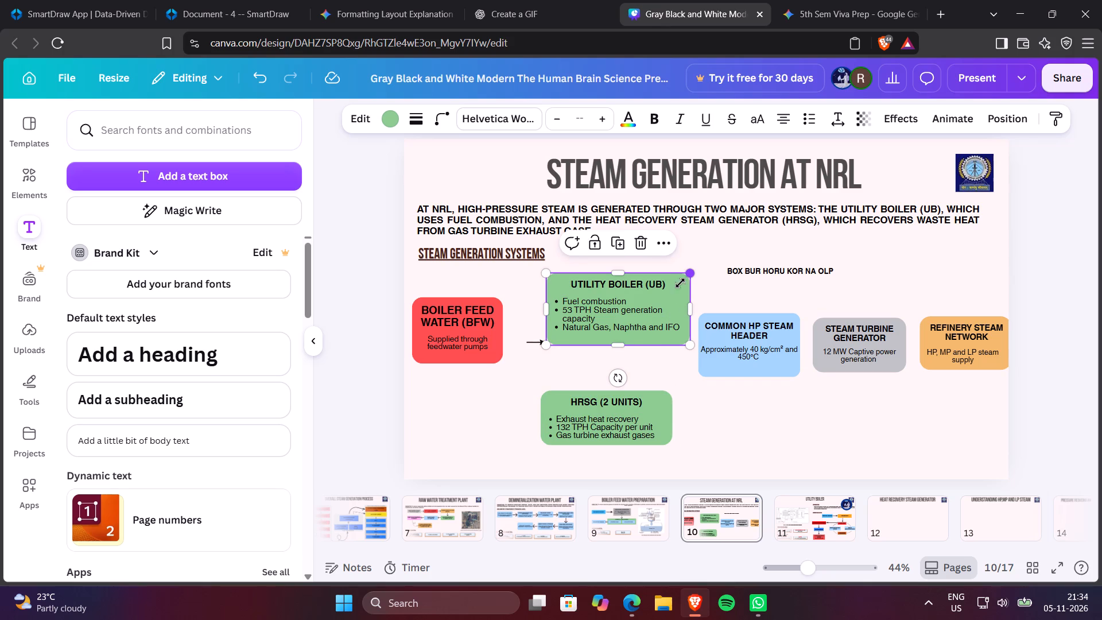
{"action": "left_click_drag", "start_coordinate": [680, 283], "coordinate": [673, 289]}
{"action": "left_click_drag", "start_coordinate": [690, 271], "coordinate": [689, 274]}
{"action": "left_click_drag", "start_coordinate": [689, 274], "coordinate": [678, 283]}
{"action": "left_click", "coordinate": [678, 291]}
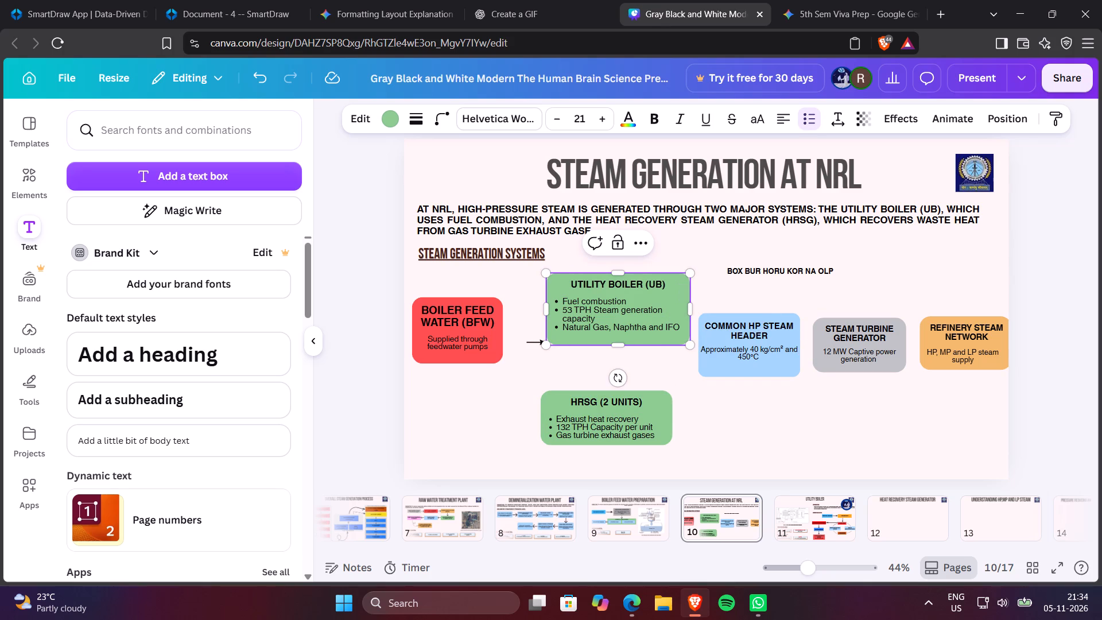
Set the font size of the "Utility Boiler (UB)" heading in the green box to 20.
{"action": "left_click", "coordinate": [626, 284]}
{"action": "double_click", "coordinate": [626, 284]}
{"action": "left_click", "coordinate": [626, 284]}
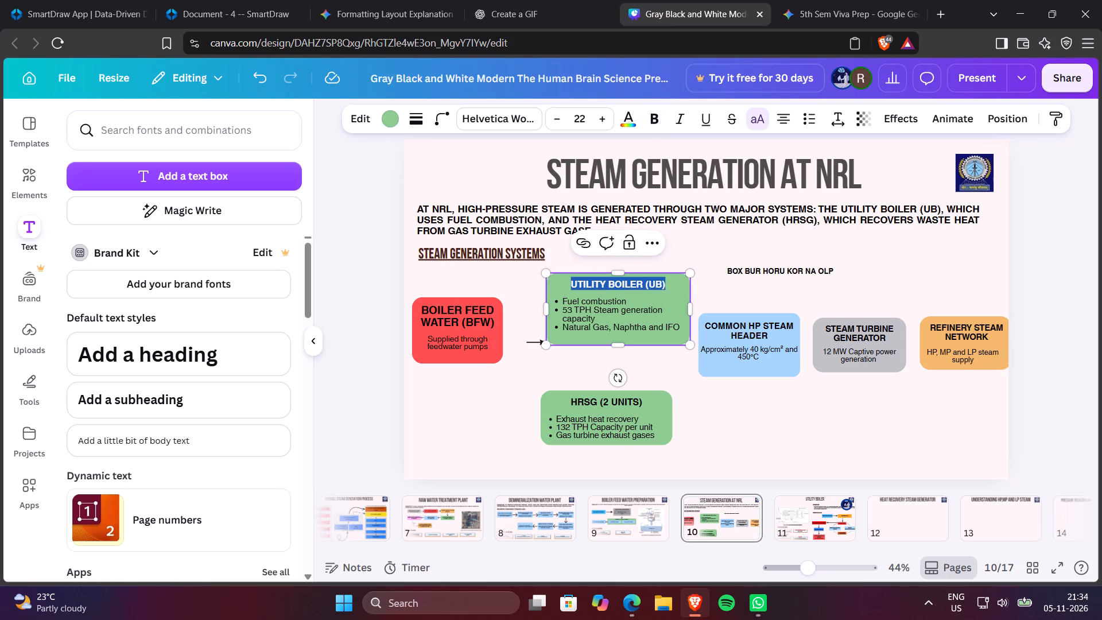
{"action": "left_click", "coordinate": [561, 122]}
{"action": "left_click", "coordinate": [561, 122]}
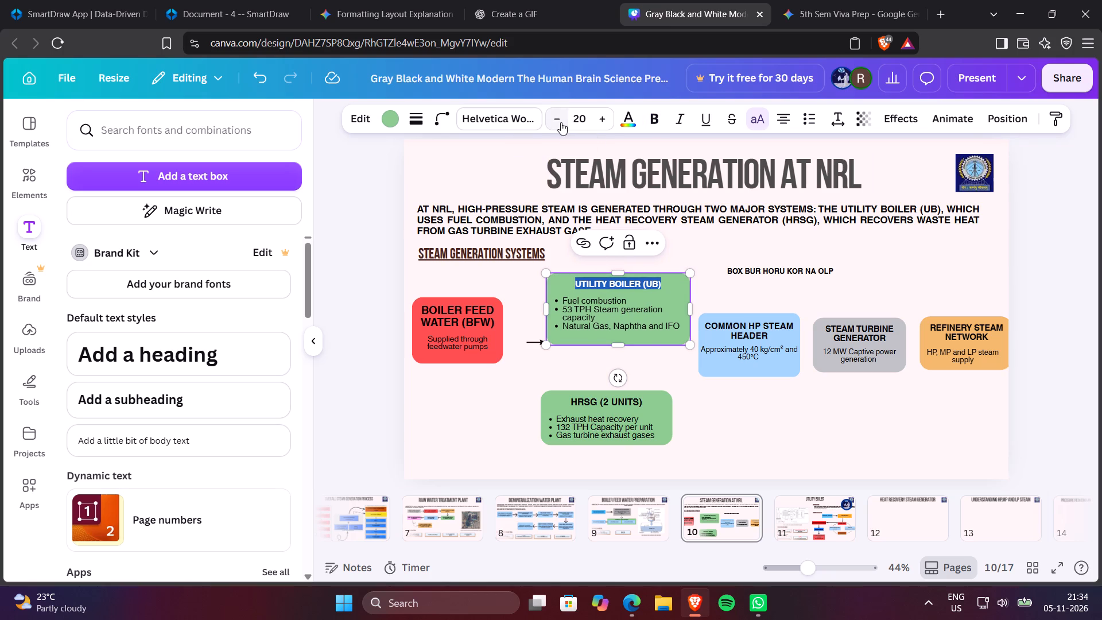
Shrink the Utility Boiler (UB) box slightly from its lower right corner.
{"action": "left_click", "coordinate": [650, 342]}
{"action": "left_click_drag", "start_coordinate": [690, 347], "coordinate": [677, 331]}
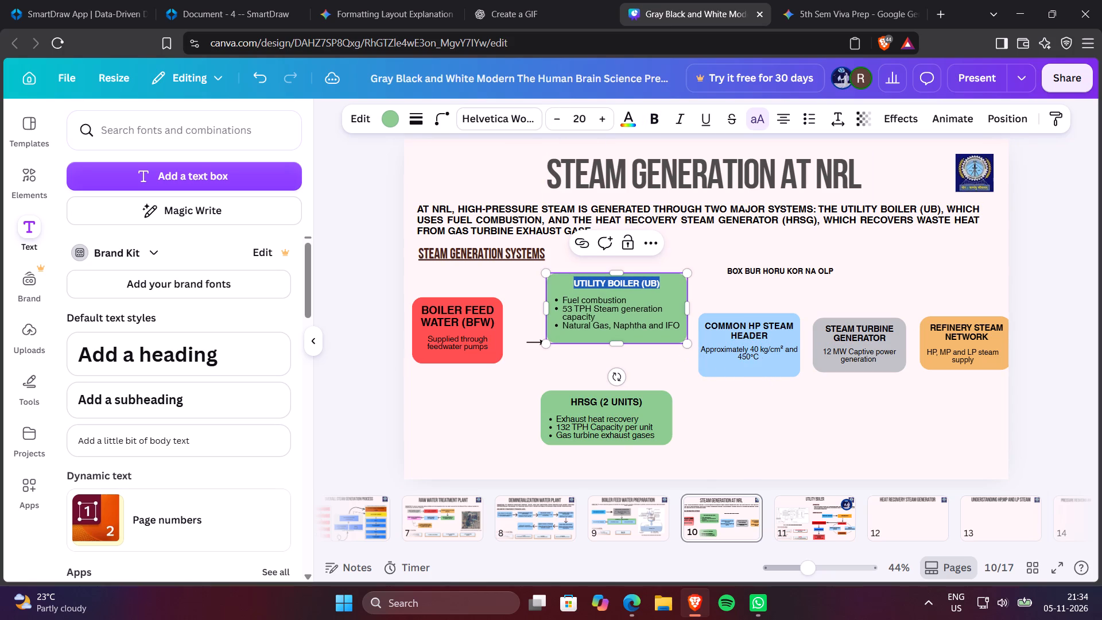
Set the font size of all three bullet points in the Utility Boiler (UB) box to 14.
{"action": "left_click", "coordinate": [624, 285]}
{"action": "triple_click", "coordinate": [613, 308]}
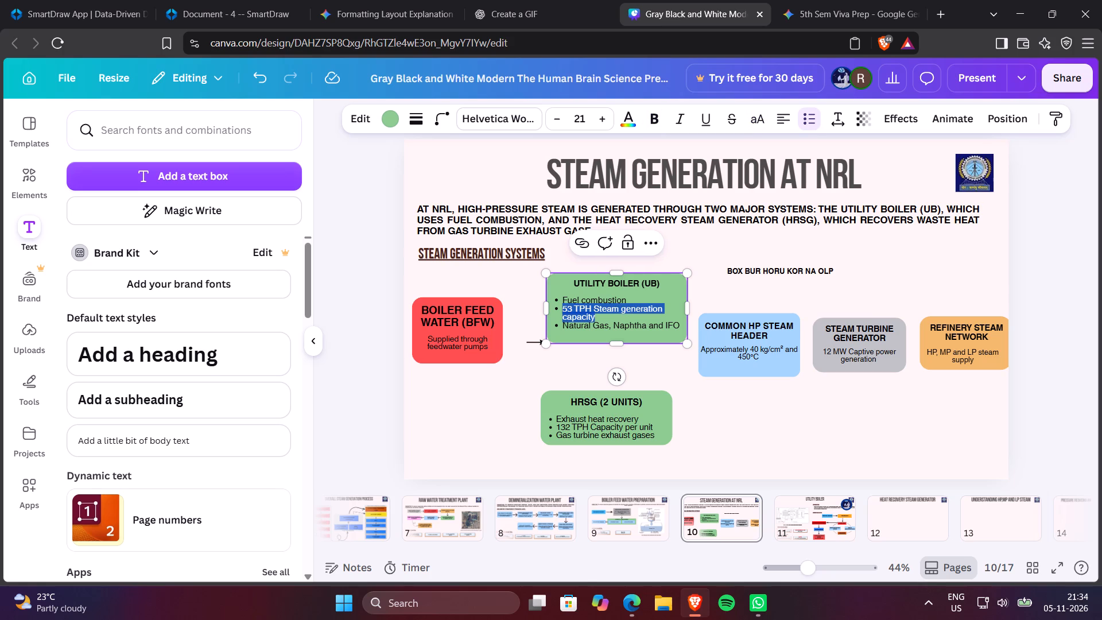
{"action": "left_click", "coordinate": [585, 293]}
{"action": "left_click_drag", "start_coordinate": [562, 294], "coordinate": [594, 317]}
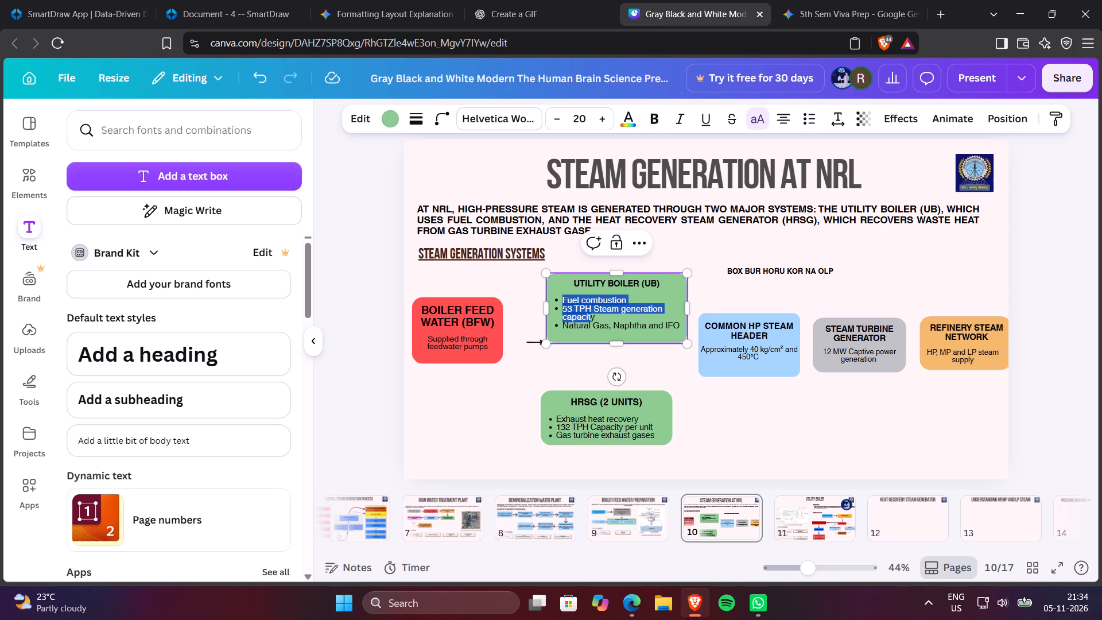
{"action": "left_click_drag", "start_coordinate": [594, 317], "coordinate": [677, 328]}
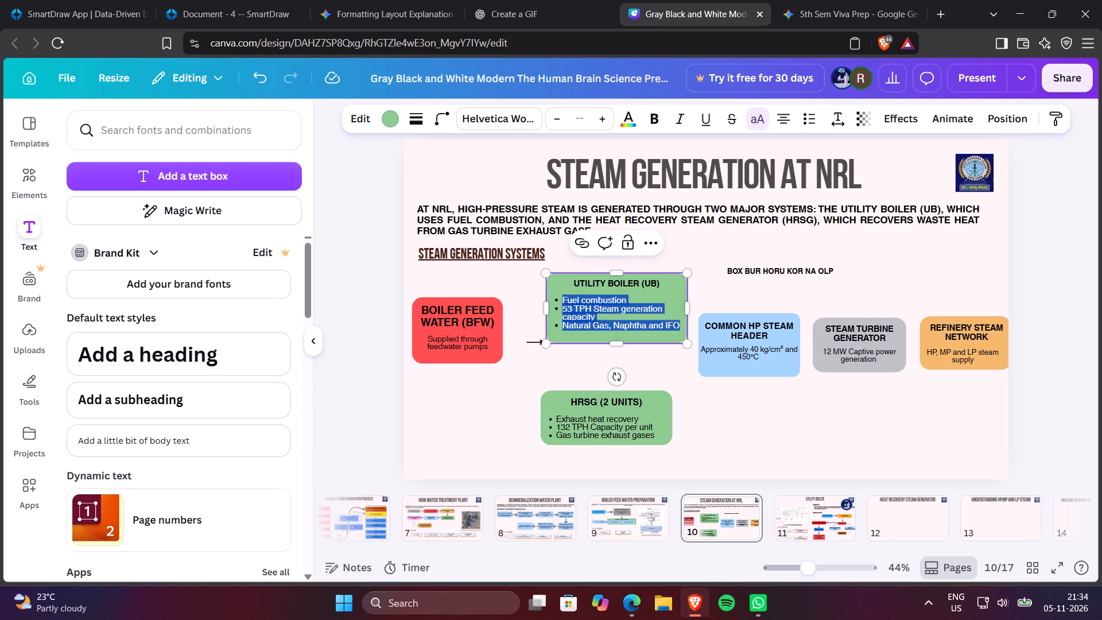
{"action": "left_click", "coordinate": [578, 118]}
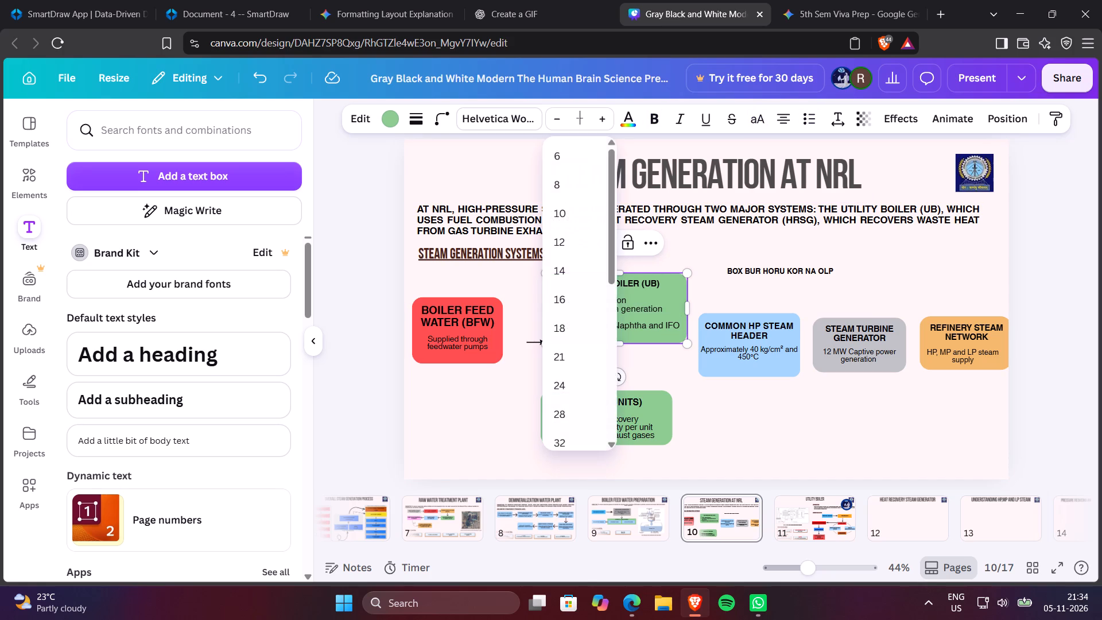
{"action": "left_click", "coordinate": [556, 263]}
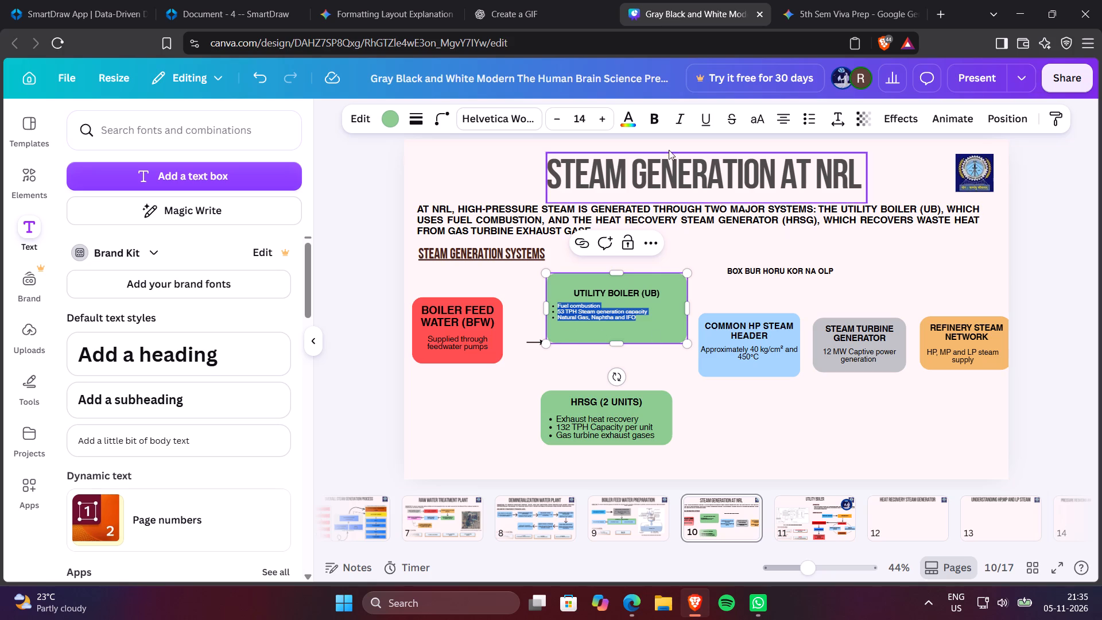
Apply all-caps formatting to the three bullet points in the Utility Boiler (UB) box.
{"action": "left_click", "coordinate": [757, 123]}
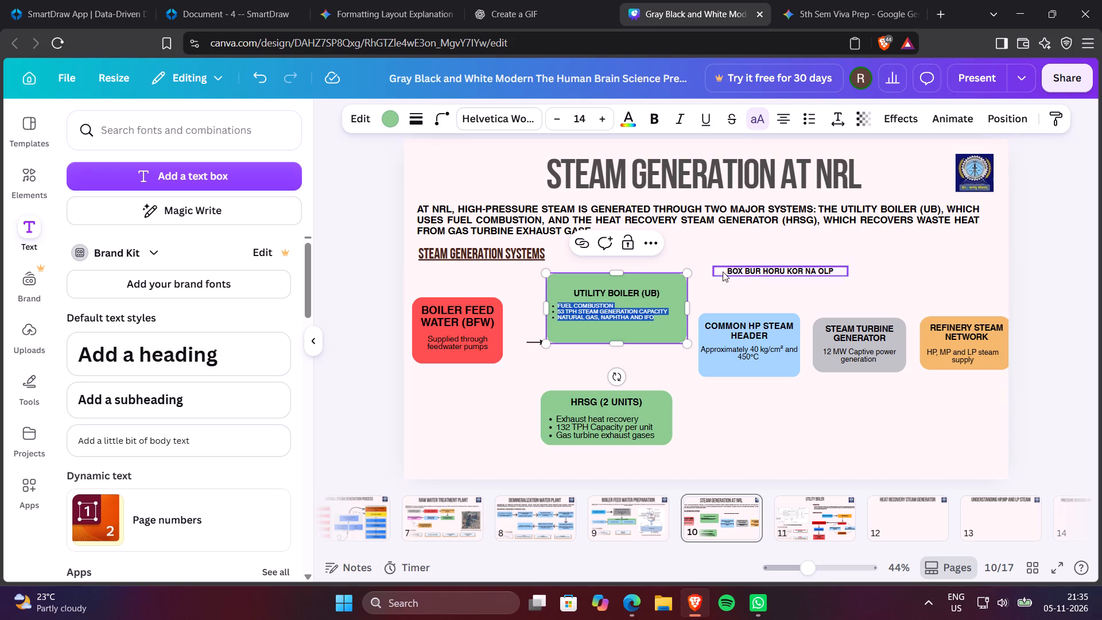
Delete the "BOX BUR HORU KOR NA OLP" text box above the Common HP Steam Header box.
{"action": "left_click", "coordinate": [746, 267]}
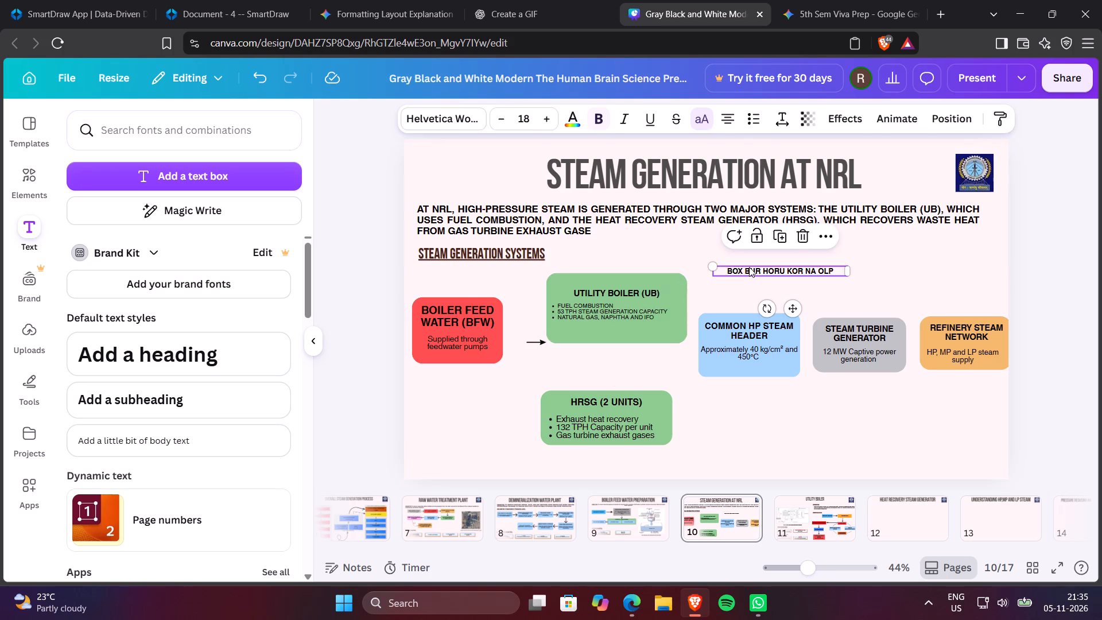
{"action": "left_click", "coordinate": [802, 231]}
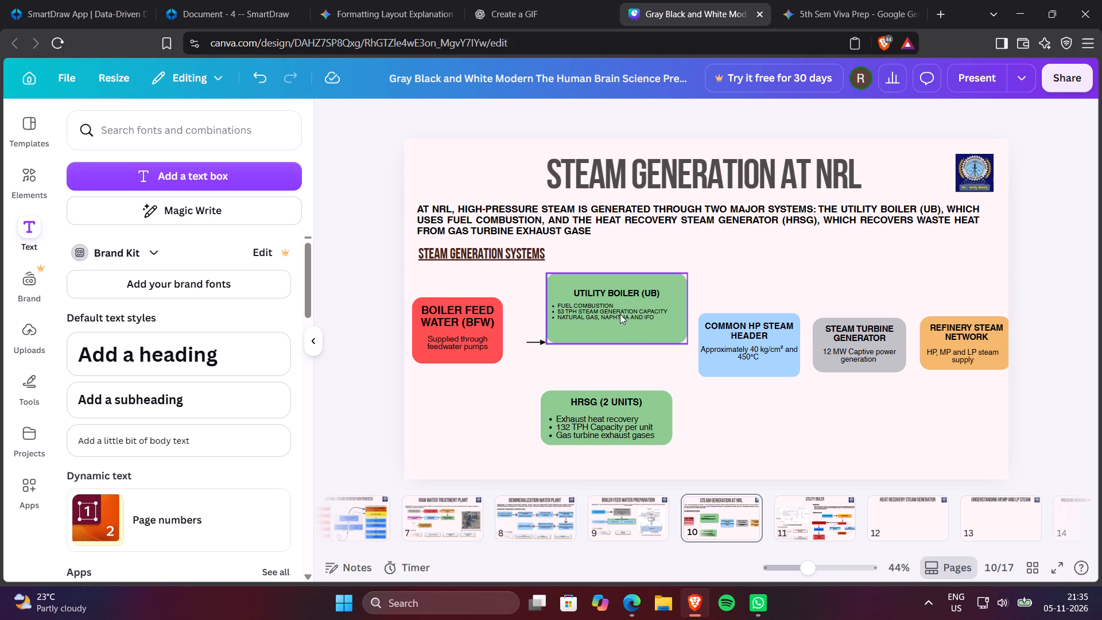
Check the font size of "Supplied through feedwater pumps" in the red Boiler Feed Water box.
{"action": "left_click", "coordinate": [474, 336]}
{"action": "double_click", "coordinate": [471, 342]}
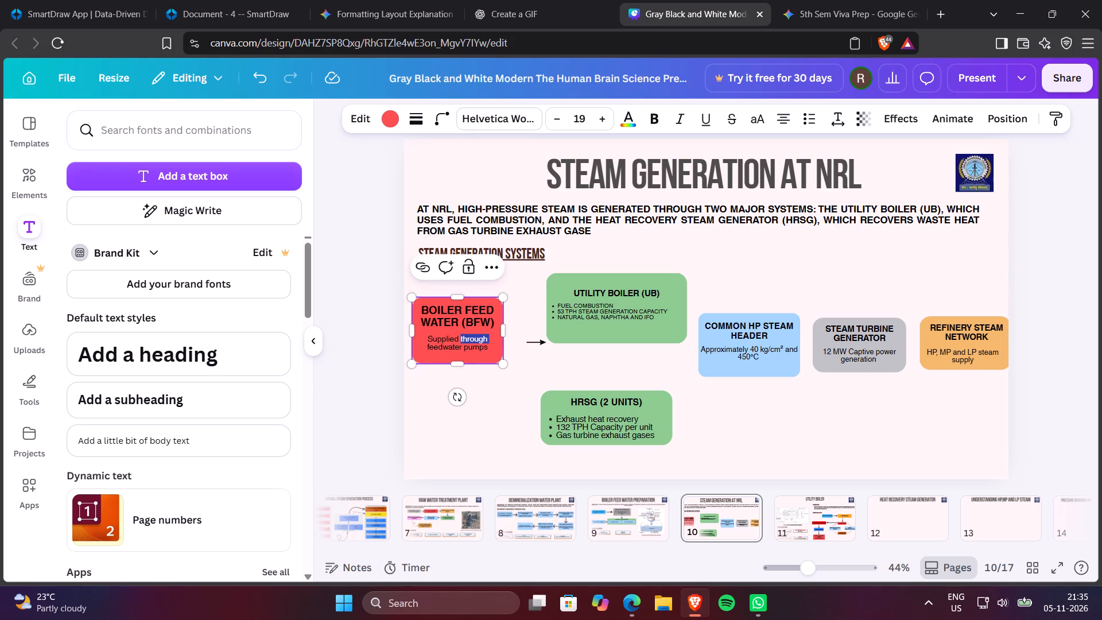
{"action": "left_click", "coordinate": [545, 366]}
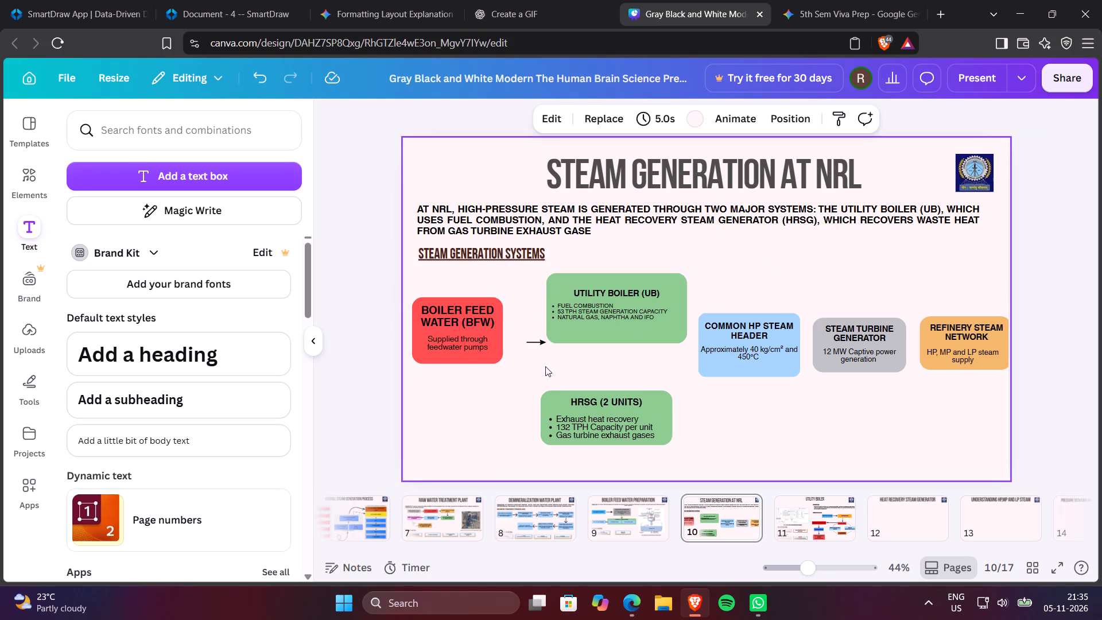
Remove the all-caps formatting from the three bullet points in the Utility Boiler (UB) box.
{"action": "left_click", "coordinate": [583, 316]}
{"action": "double_click", "coordinate": [583, 316]}
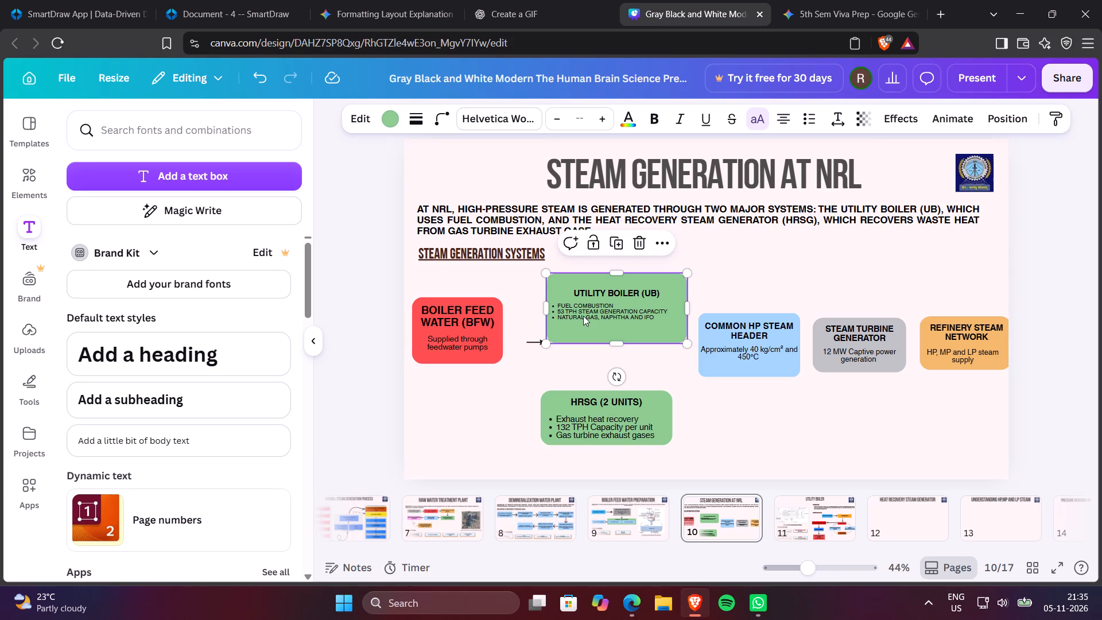
{"action": "triple_click", "coordinate": [583, 316]}
{"action": "left_click", "coordinate": [568, 306]}
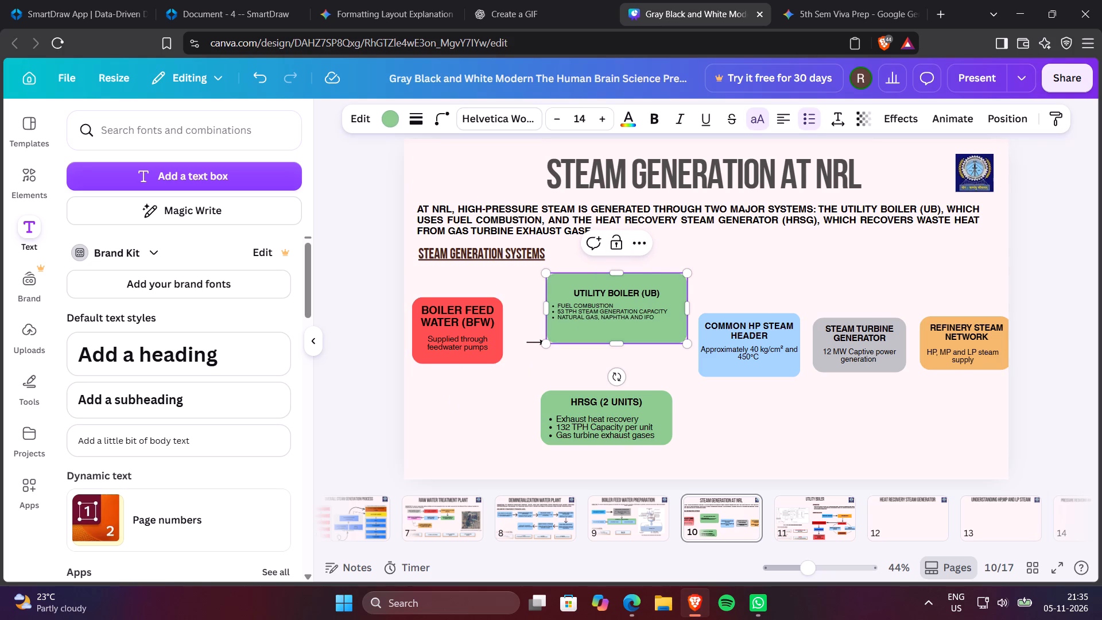
{"action": "left_click_drag", "start_coordinate": [555, 296], "coordinate": [610, 316]}
{"action": "left_click", "coordinate": [552, 283]}
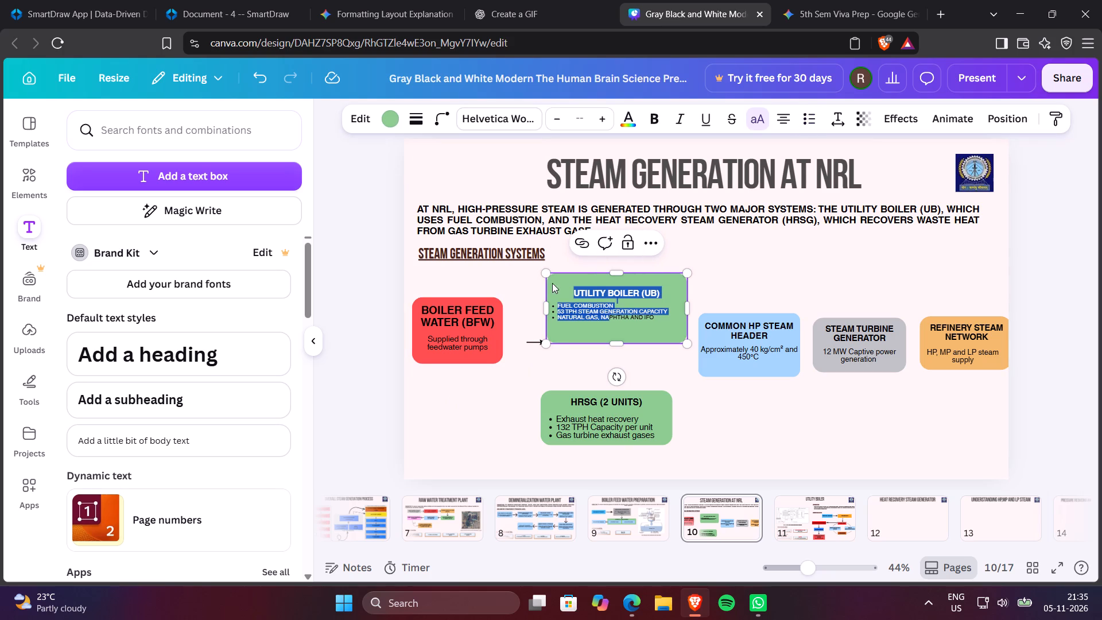
{"action": "left_click", "coordinate": [559, 300]}
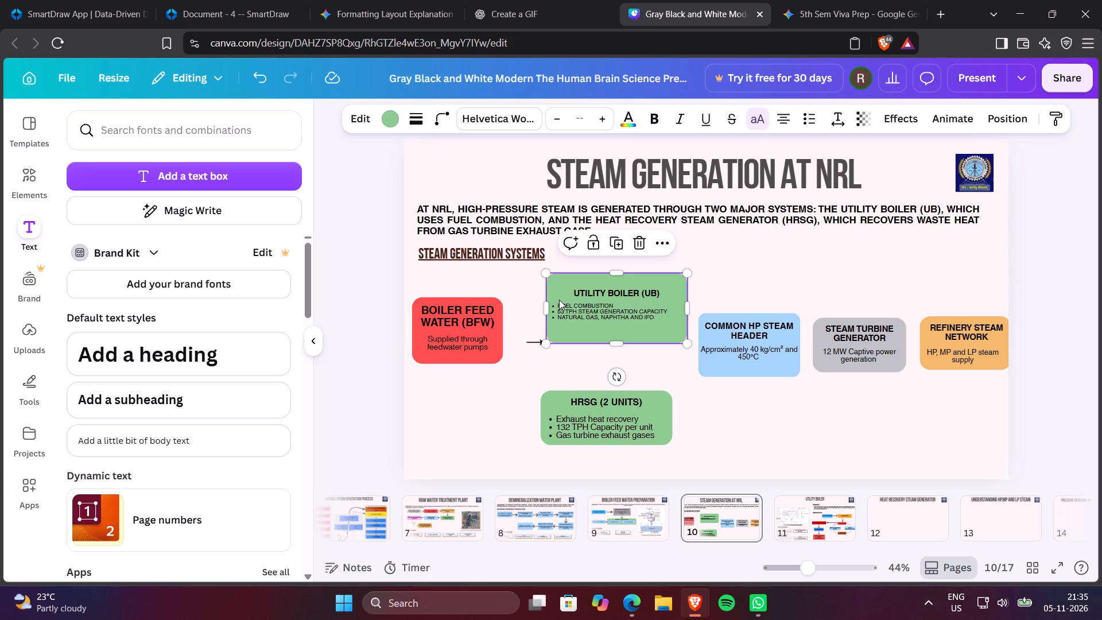
{"action": "left_click", "coordinate": [557, 303]}
{"action": "left_click_drag", "start_coordinate": [557, 303], "coordinate": [603, 319]}
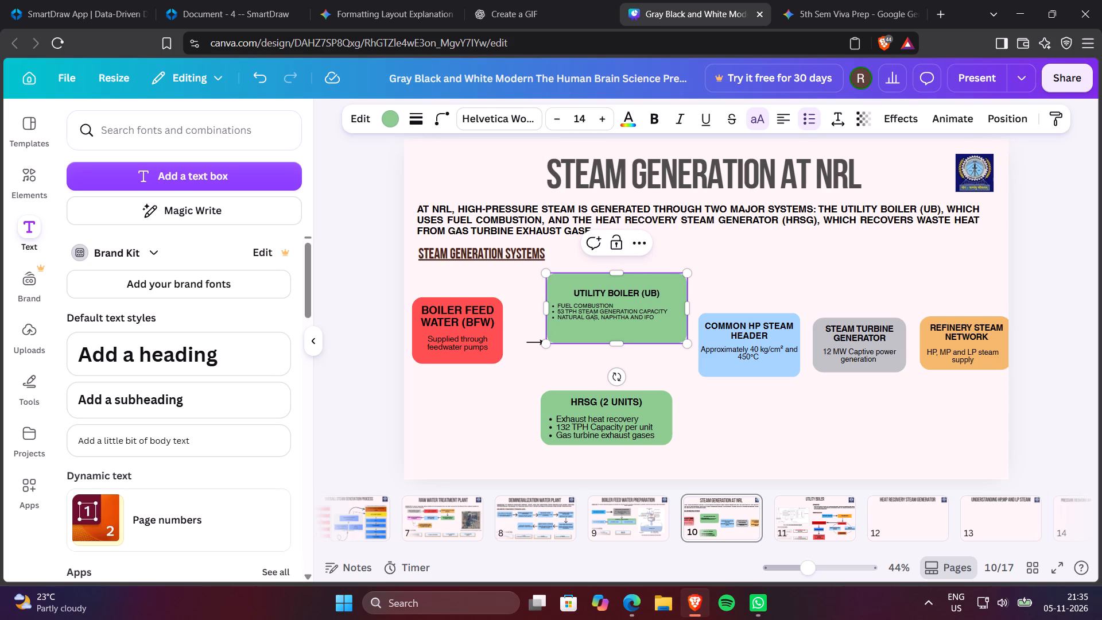
{"action": "left_click_drag", "start_coordinate": [603, 319], "coordinate": [606, 319]}
{"action": "left_click_drag", "start_coordinate": [556, 305], "coordinate": [581, 315]}
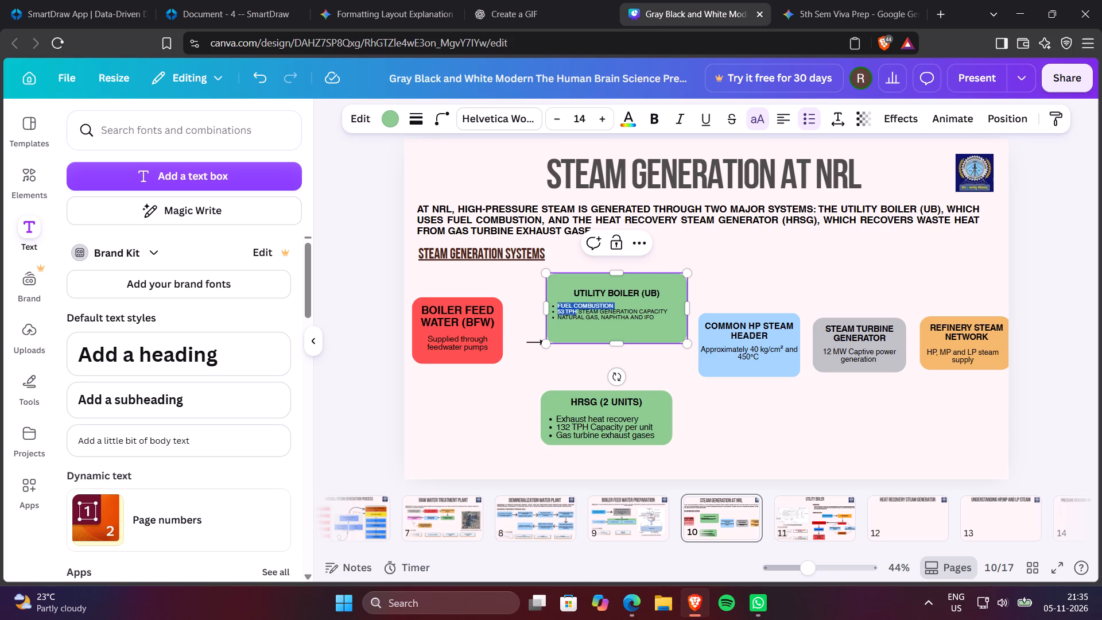
{"action": "left_click_drag", "start_coordinate": [581, 315], "coordinate": [650, 321]}
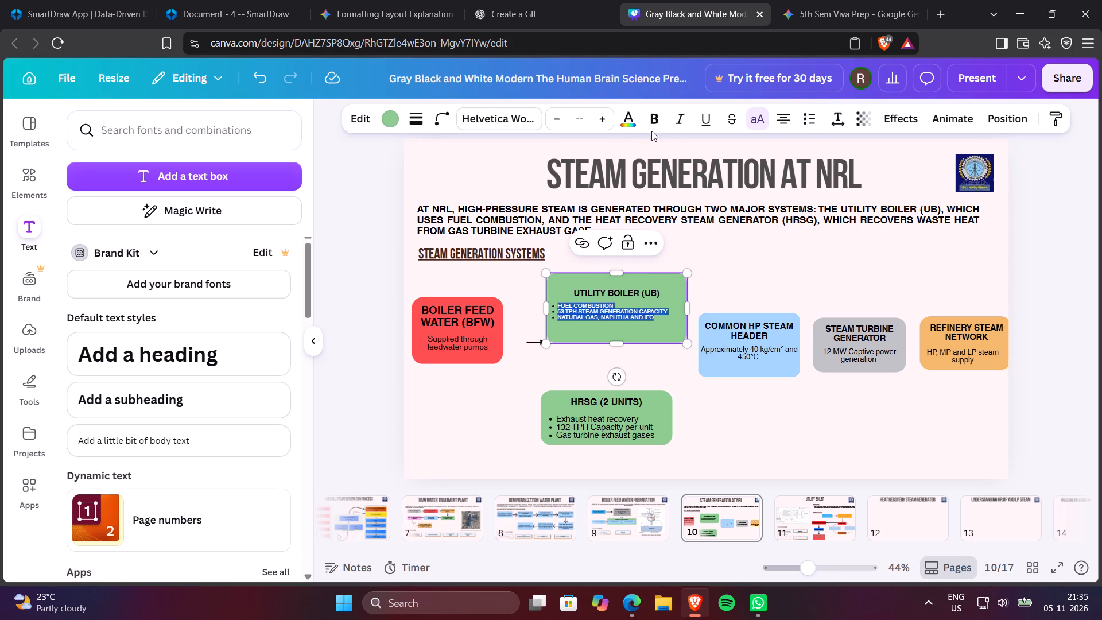
{"action": "left_click", "coordinate": [756, 117]}
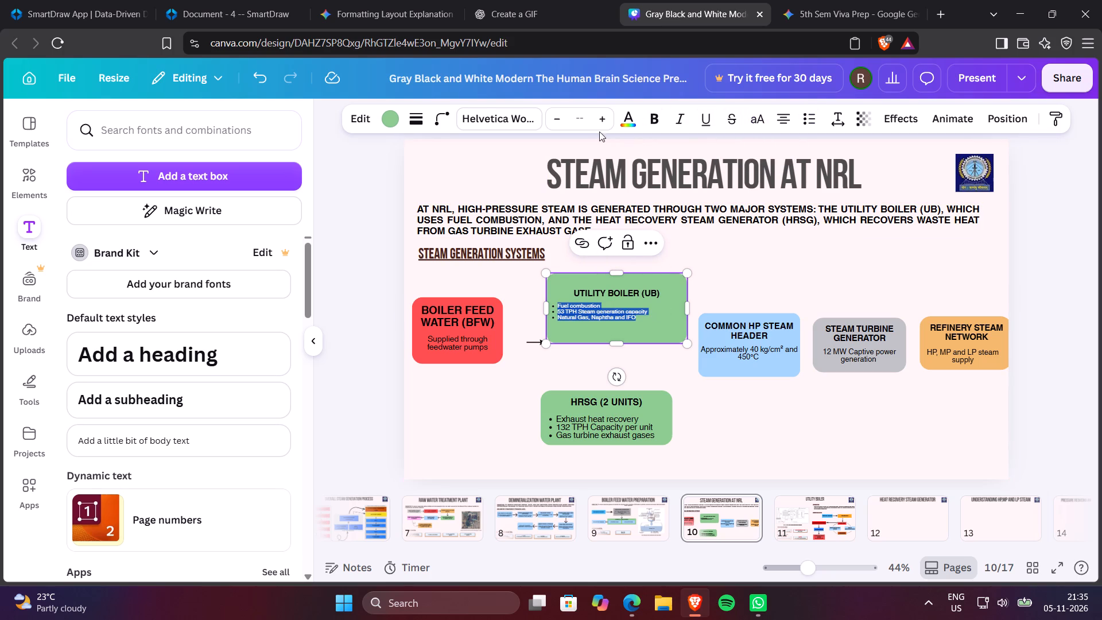
Set the font size of the three bullet points in the Utility Boiler (UB) box to 19.
{"action": "left_click", "coordinate": [576, 118]}
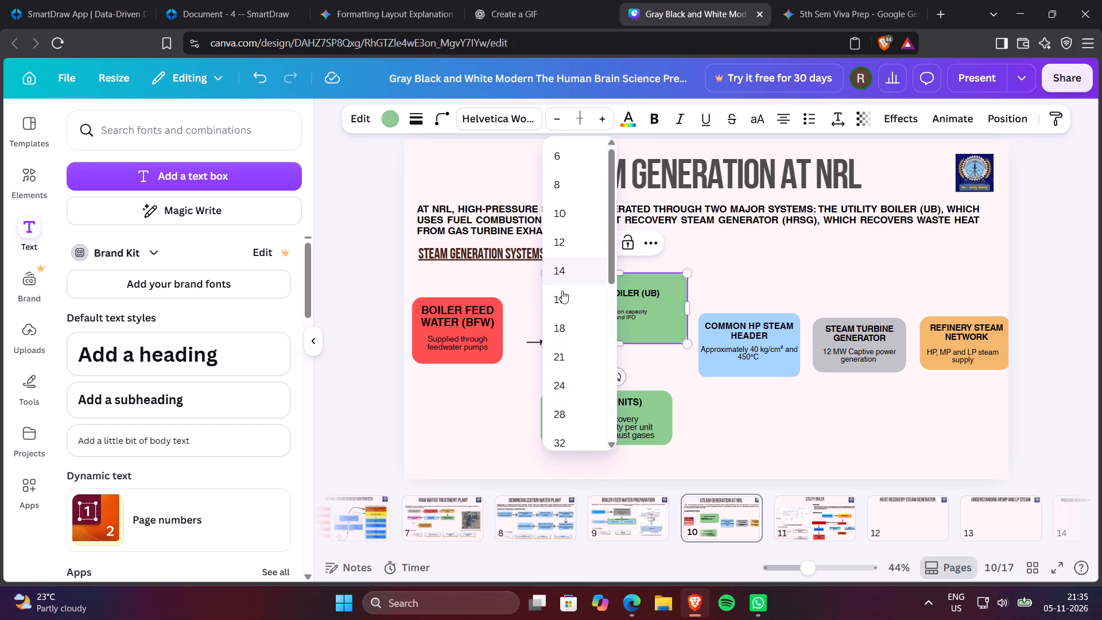
{"action": "triple_click", "coordinate": [580, 117]}
{"action": "type", "text": "19"}
{"action": "key", "text": "Return"}
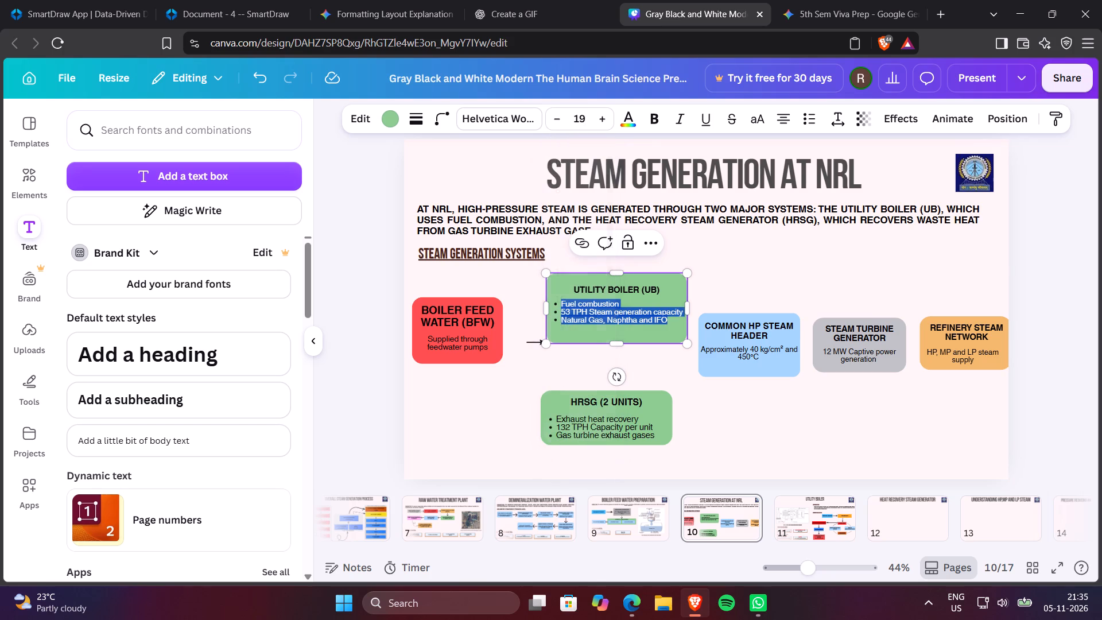
{"action": "left_click", "coordinate": [577, 374]}
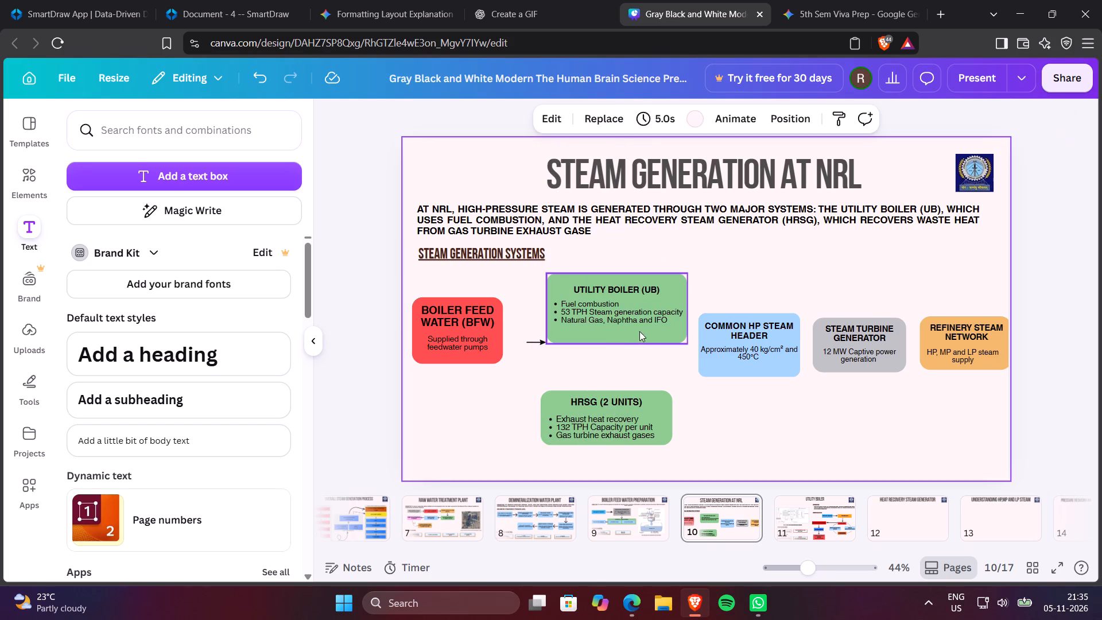
Shrink the Utility Boiler (UB) box from its upper-right corner to about 411 wide by 206 high.
{"action": "left_click", "coordinate": [677, 294]}
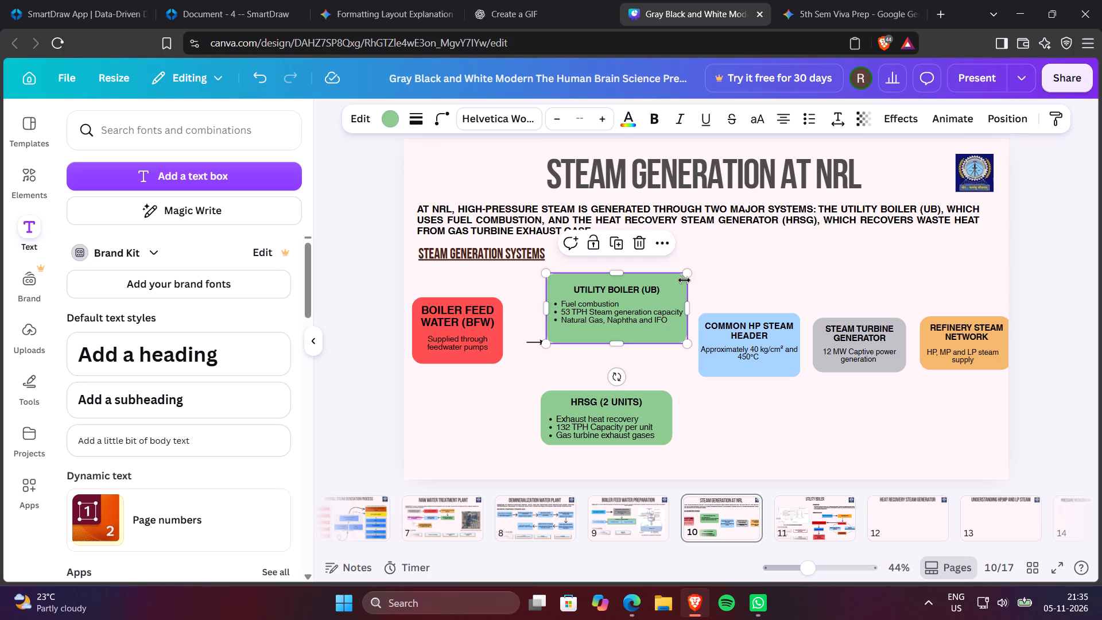
{"action": "left_click_drag", "start_coordinate": [688, 272], "coordinate": [669, 282]}
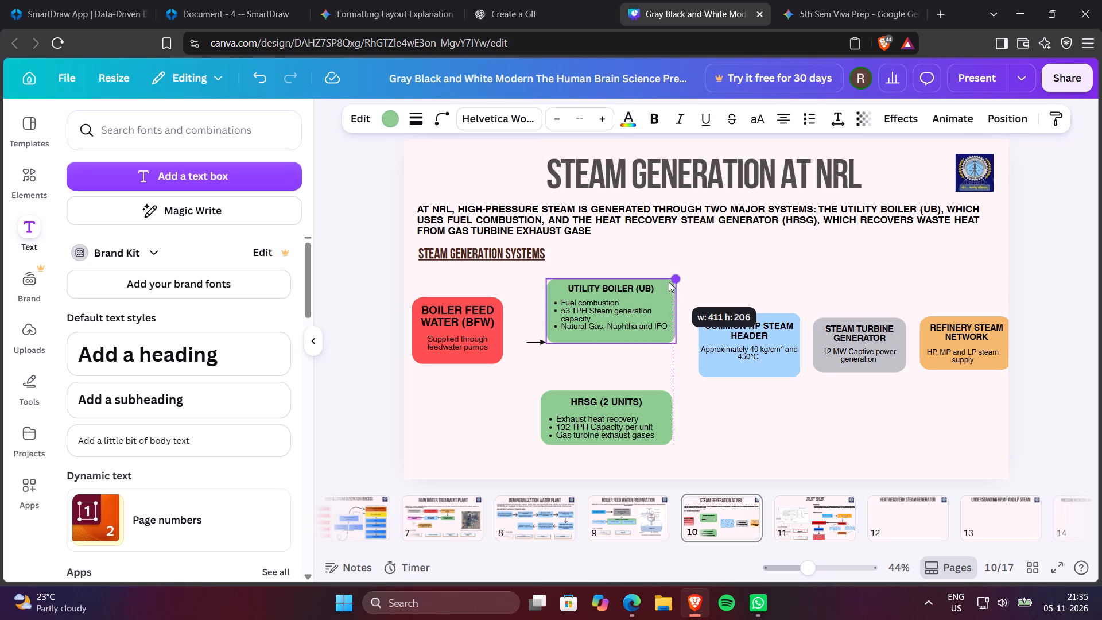
{"action": "left_click_drag", "start_coordinate": [669, 282], "coordinate": [666, 282]}
{"action": "double_click", "coordinate": [659, 304]}
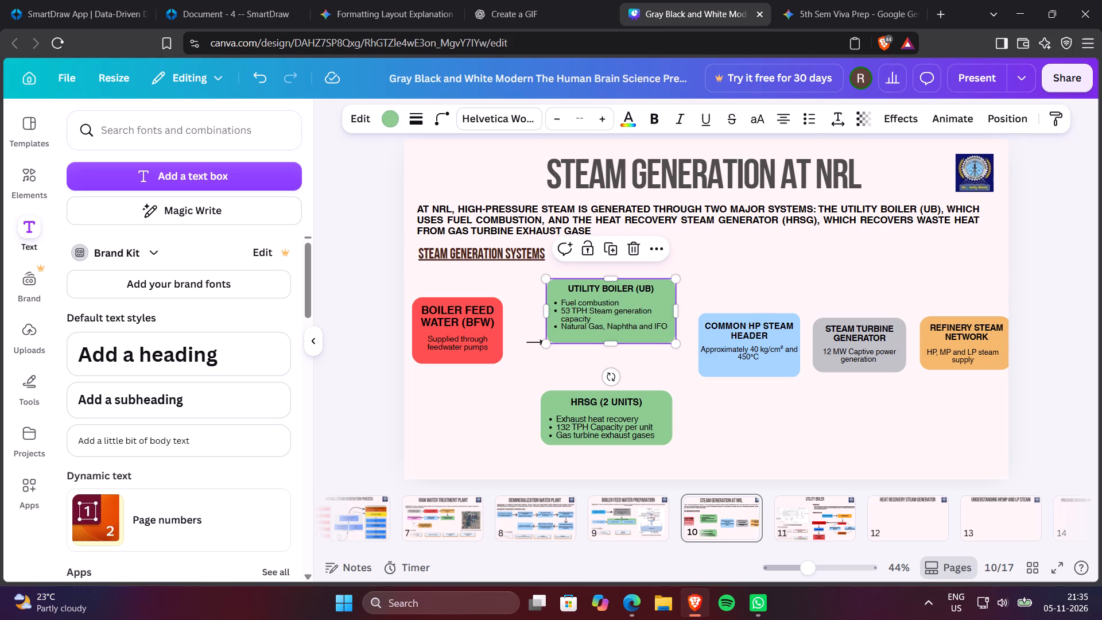
{"action": "left_click", "coordinate": [659, 304]}
{"action": "left_click", "coordinate": [731, 277]}
Shift the Utility Boiler (UB) box slightly up and left, and raise the HRSG (2 Units) box beneath it.
{"action": "left_click_drag", "start_coordinate": [666, 297], "coordinate": [656, 288]}
{"action": "left_click_drag", "start_coordinate": [655, 406], "coordinate": [649, 376]}
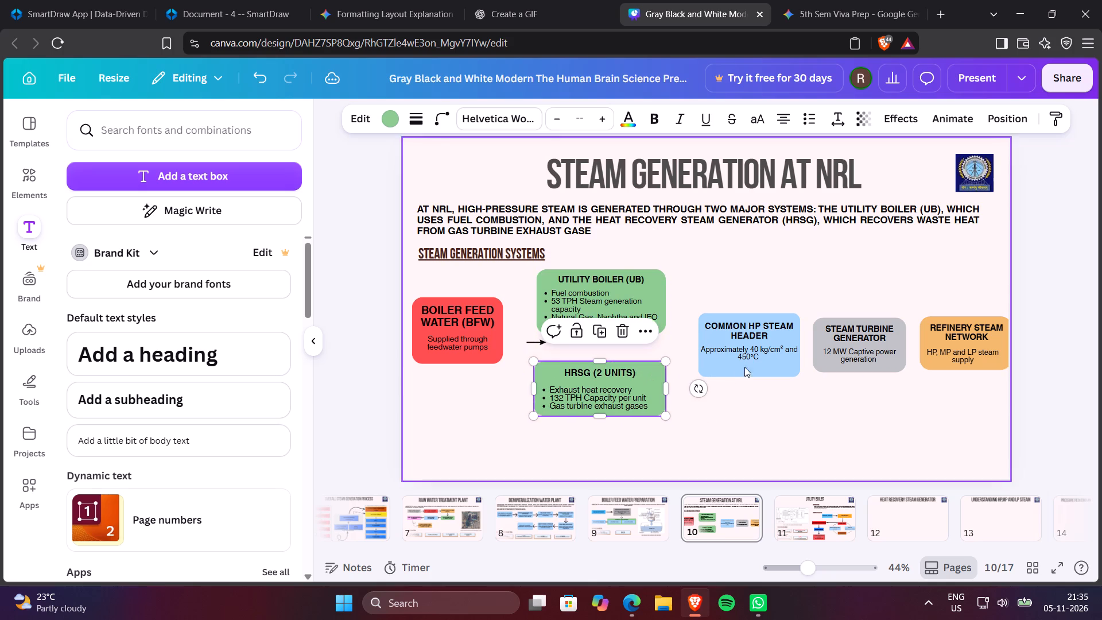
Reduce the Common HP Steam Header box to about 321 wide by 189 high, level with the Steam Turbine Generator box's bottom edge.
{"action": "left_click", "coordinate": [782, 336]}
{"action": "left_click", "coordinate": [786, 367]}
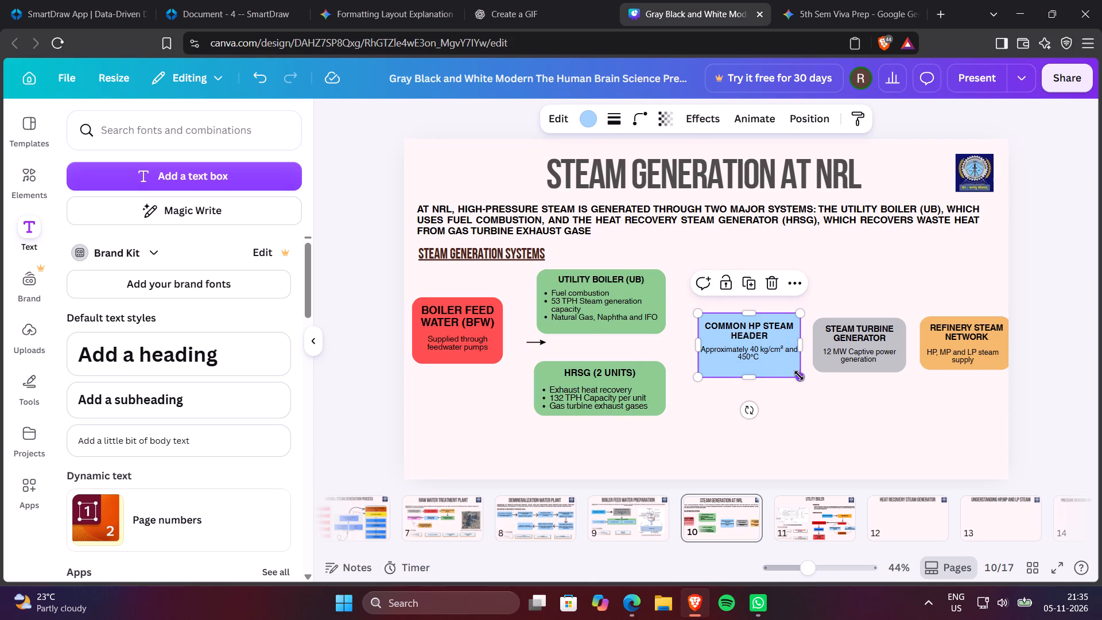
{"action": "left_click", "coordinate": [800, 376]}
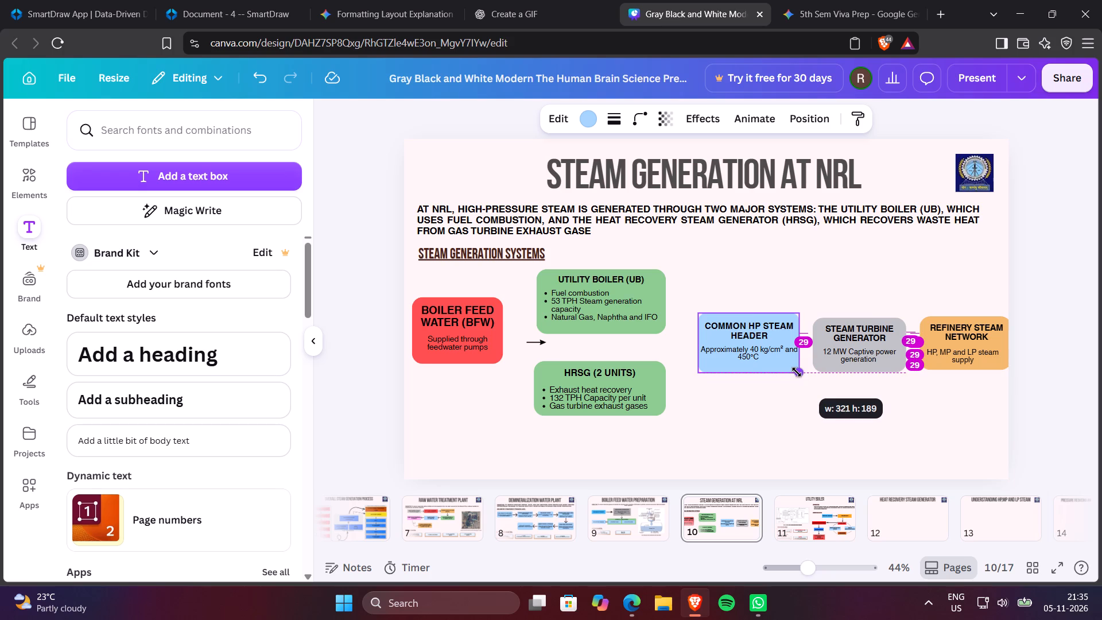
{"action": "left_click", "coordinate": [792, 401]}
{"action": "left_click", "coordinate": [866, 294]}
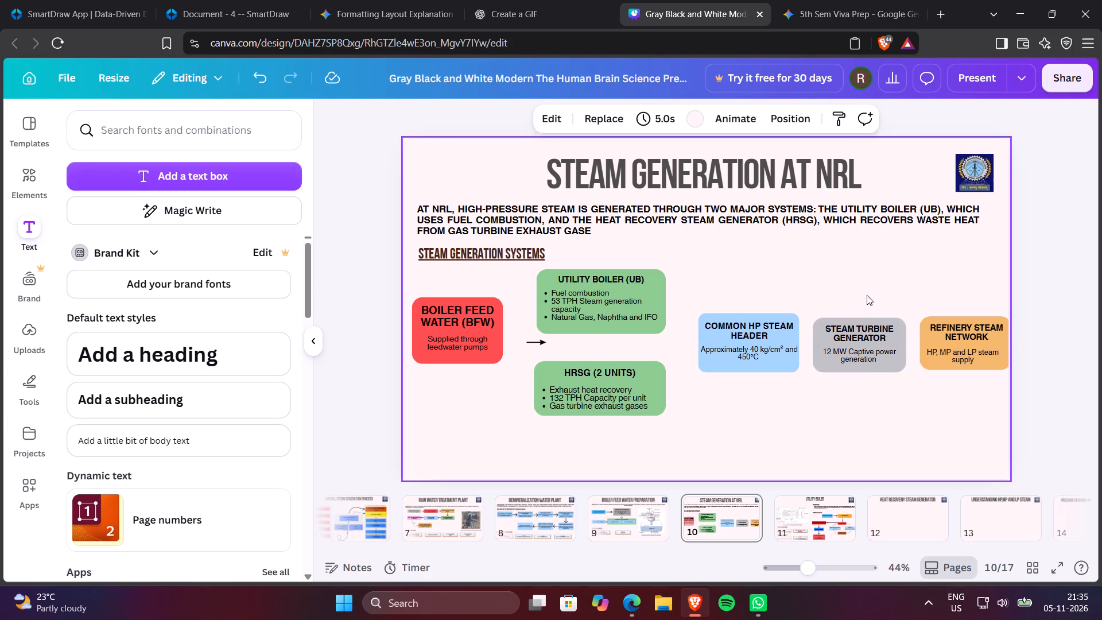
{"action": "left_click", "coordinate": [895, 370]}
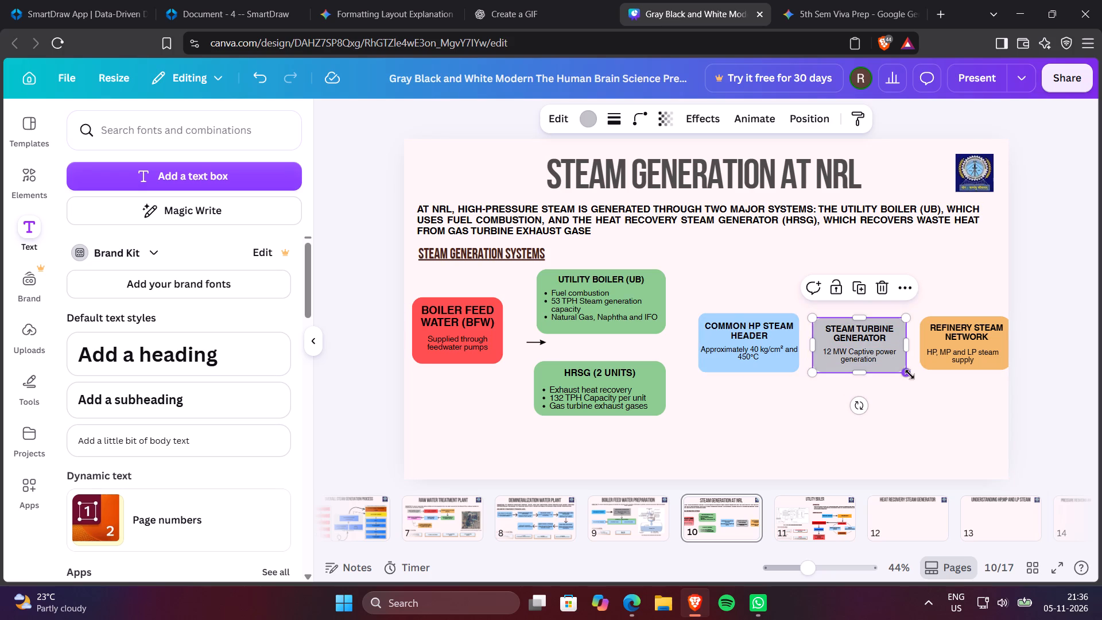
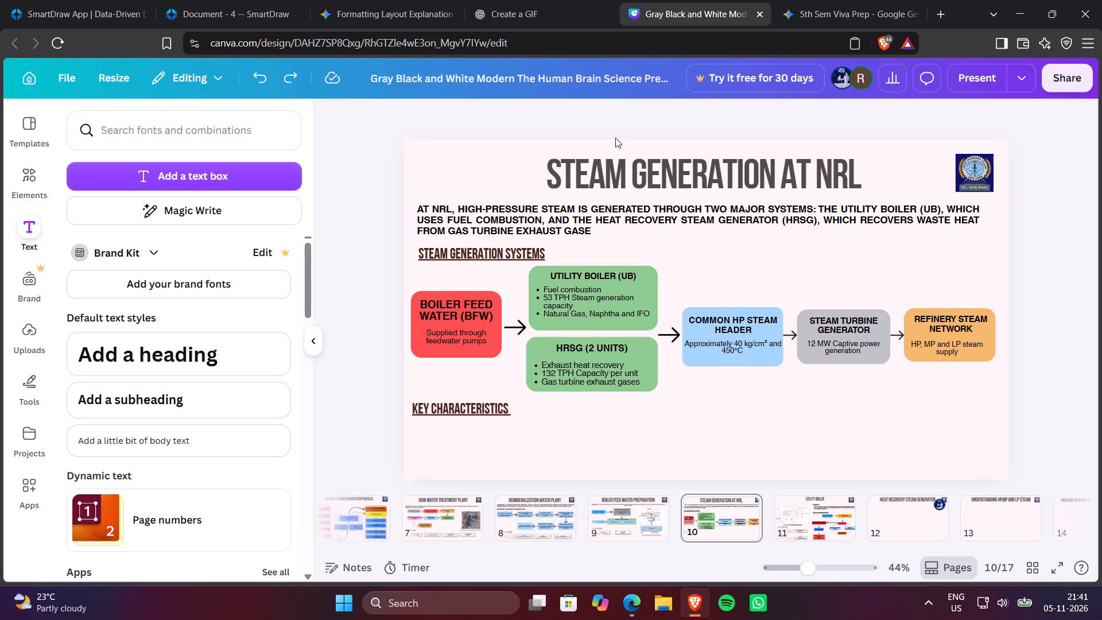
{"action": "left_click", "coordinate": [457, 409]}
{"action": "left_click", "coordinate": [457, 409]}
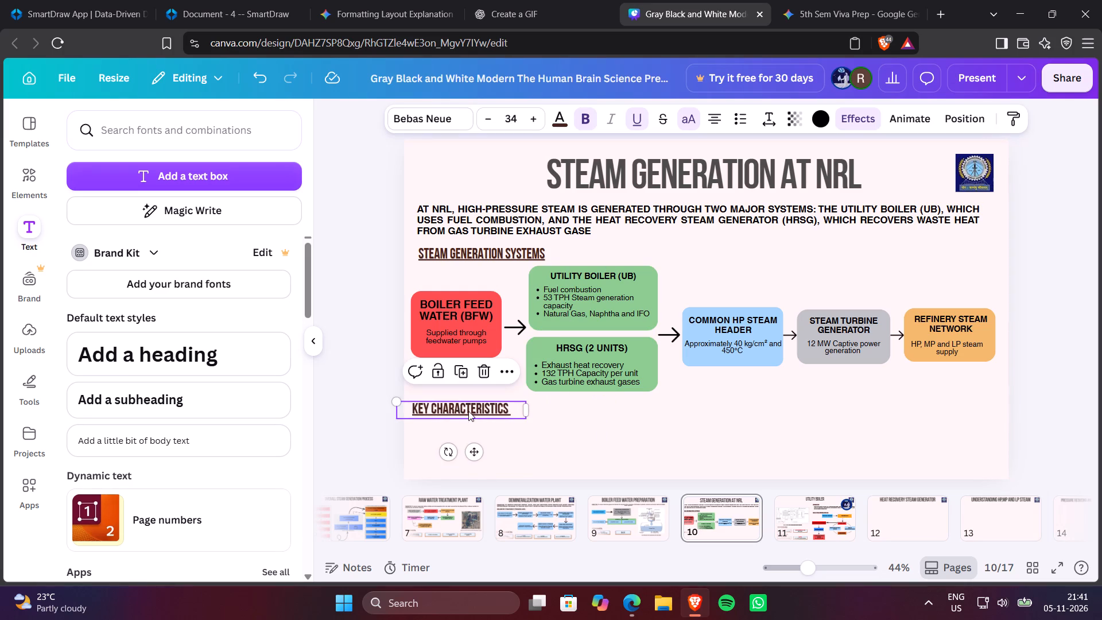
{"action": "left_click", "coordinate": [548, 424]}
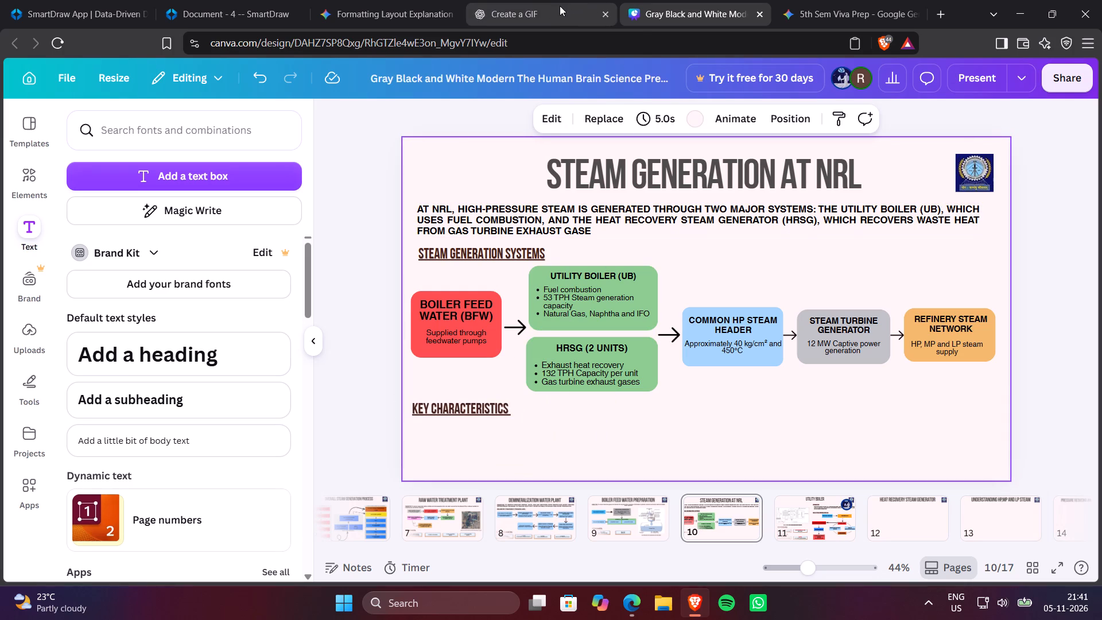